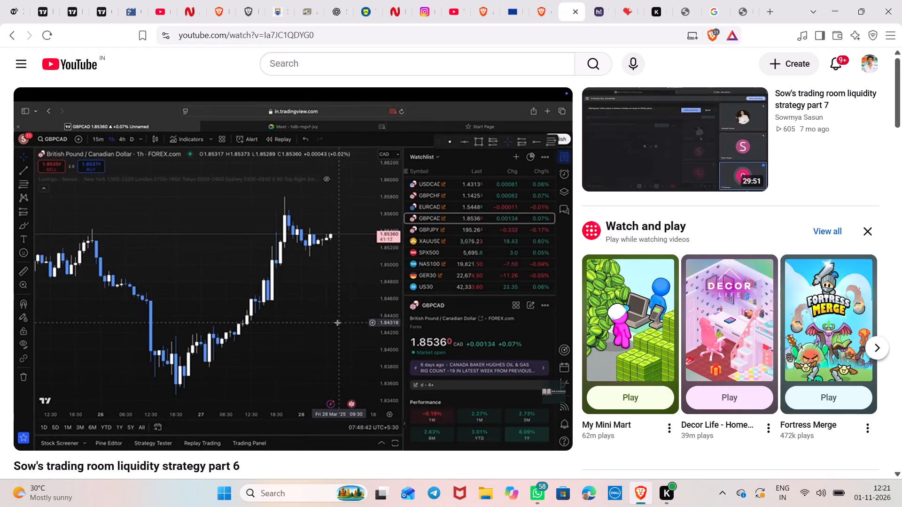
Pause the liquidity strategy video and switch to the TradingView gold chart.
left_click(286, 280)
left_click(0, 0)
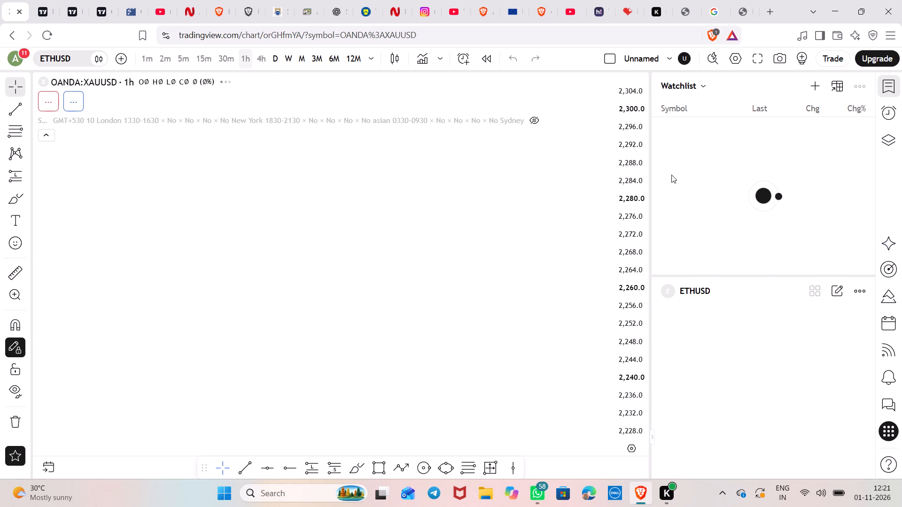
Open the EURUSD chart from the watchlist.
scroll(683, 205, "down", 2)
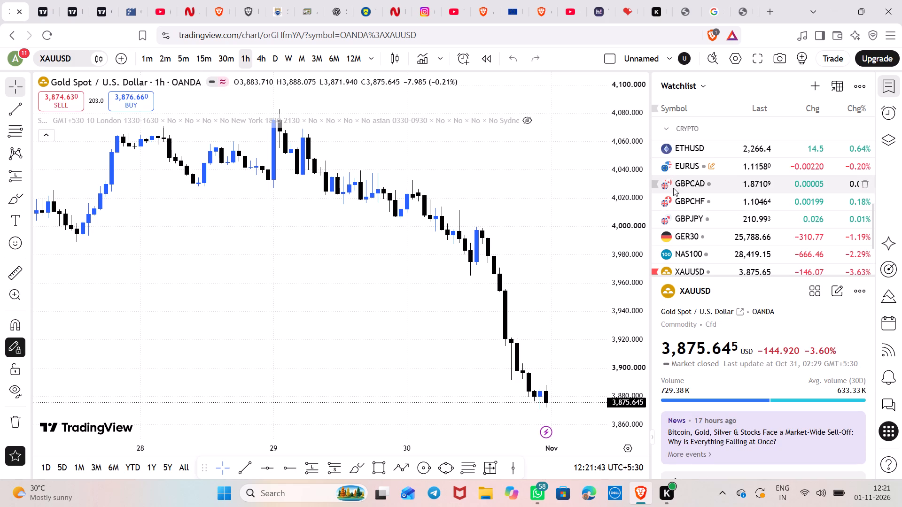
left_click(672, 164)
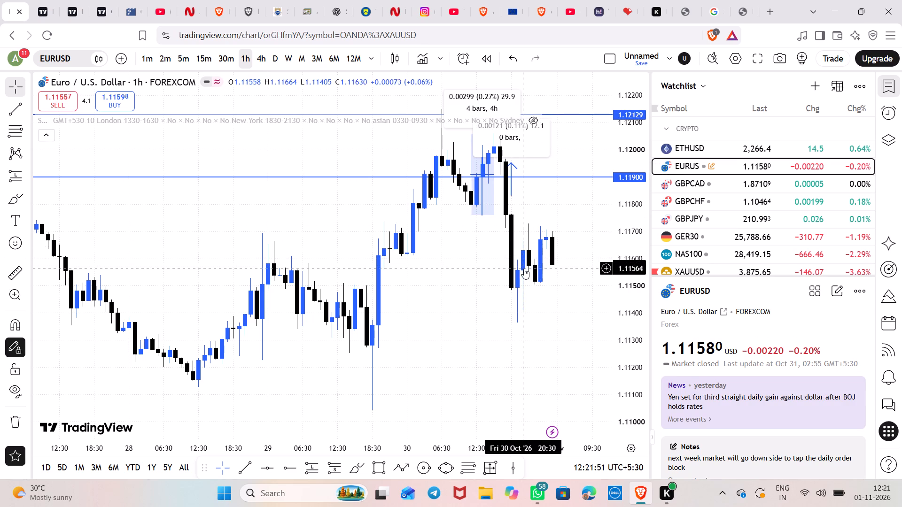
Remove all four existing drawings from the EURUSD chart, keeping the indicator.
right_click(479, 289)
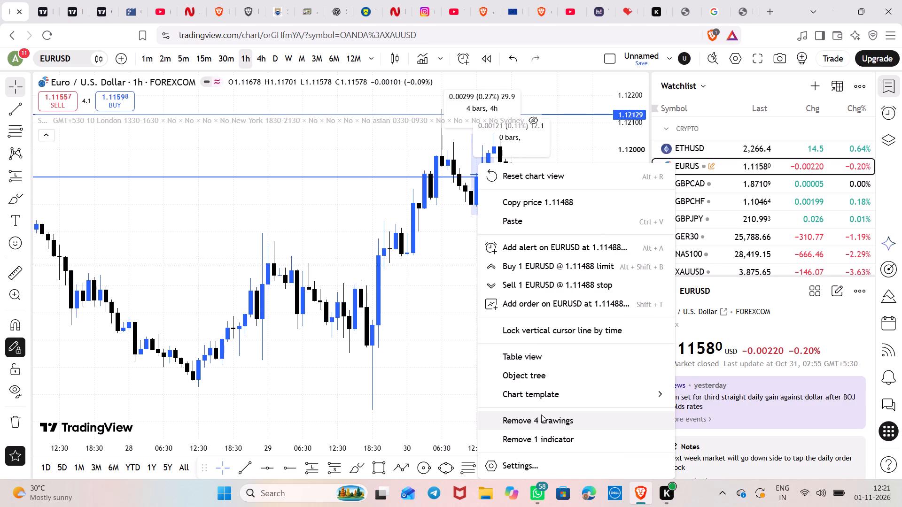
left_click(541, 415)
On the daily EURUSD timeframe, draw a horizontal ray at about 1.11565 starting from the 13 October candle.
left_click_drag(540, 199, 537, 207)
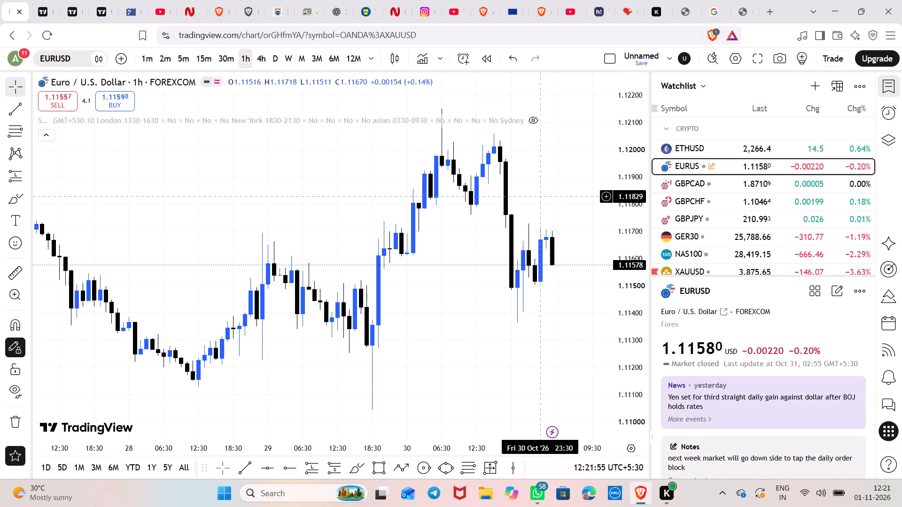
left_click_drag(537, 207, 515, 273)
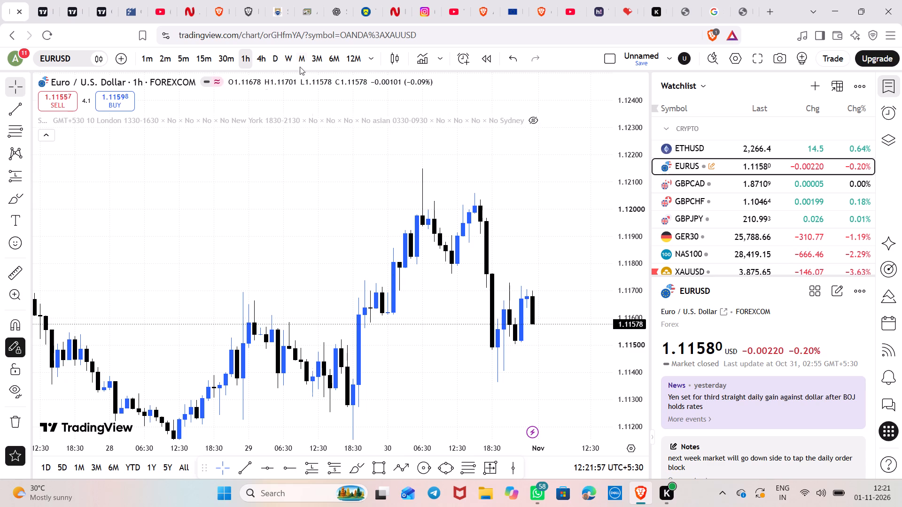
left_click(270, 52)
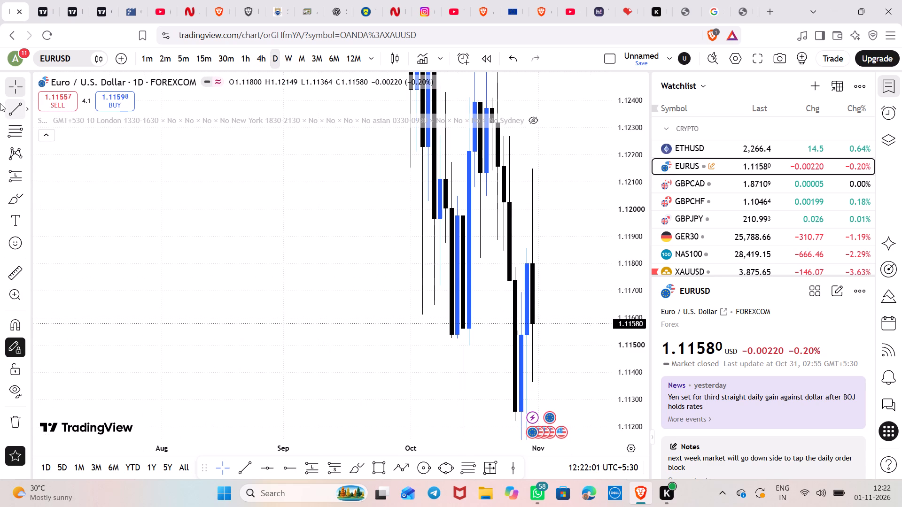
left_click(6, 106)
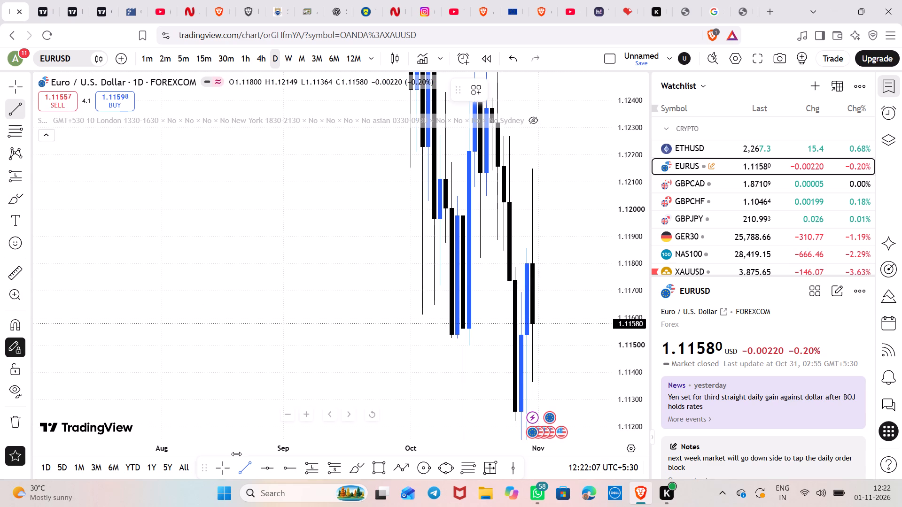
left_click(6, 84)
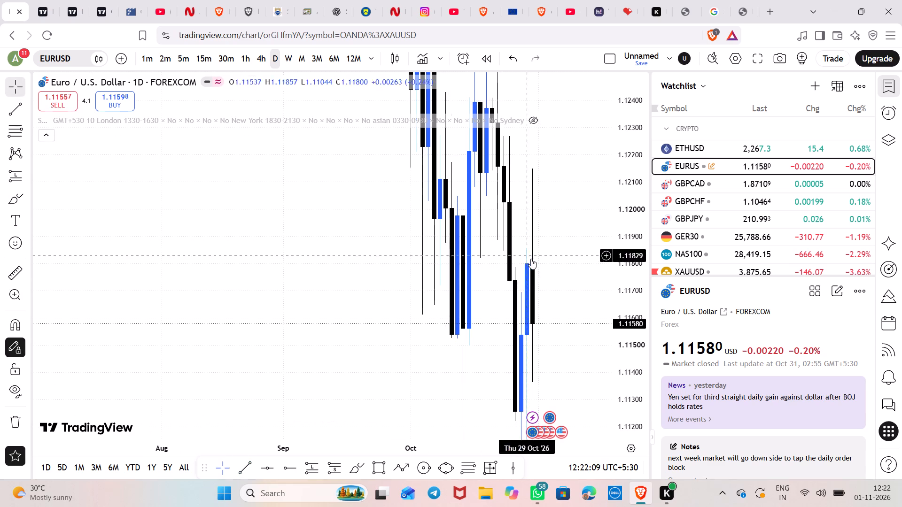
scroll(531, 259, "up", 6)
scroll(651, 208, "down", 5)
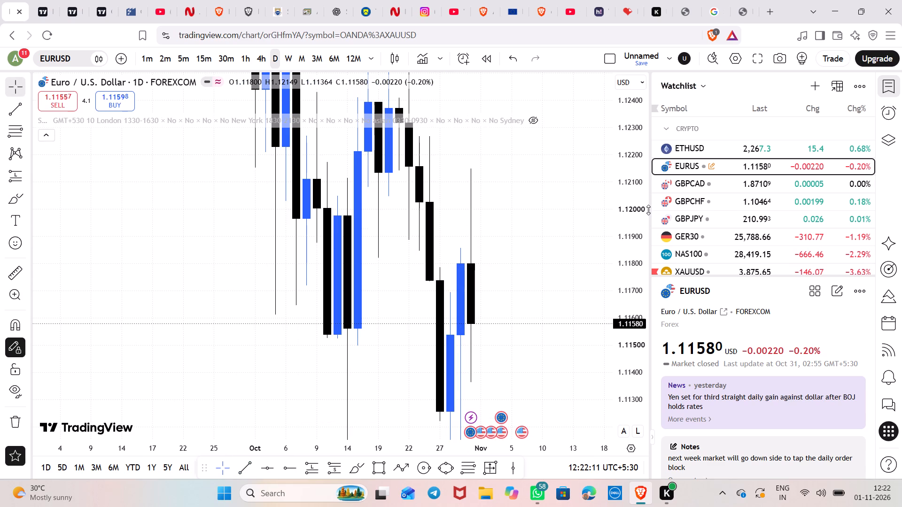
scroll(648, 210, "down", 17)
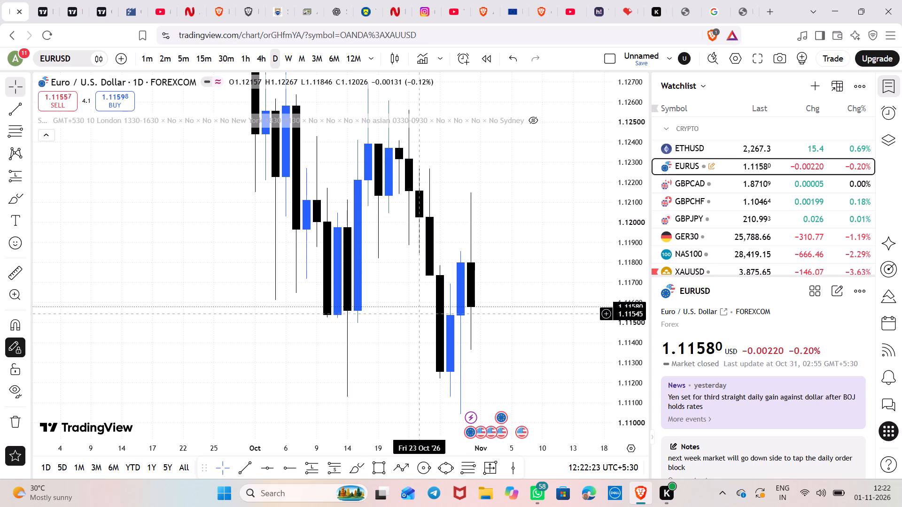
left_click(284, 465)
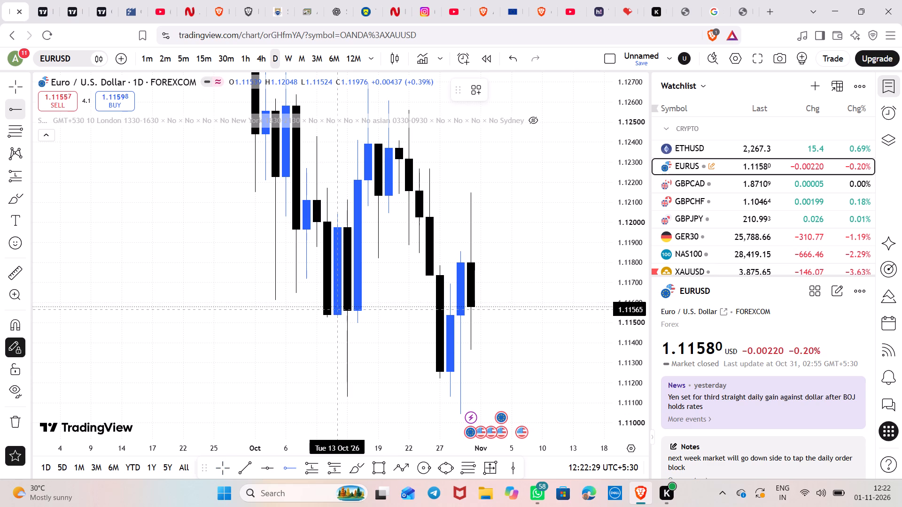
left_click(342, 309)
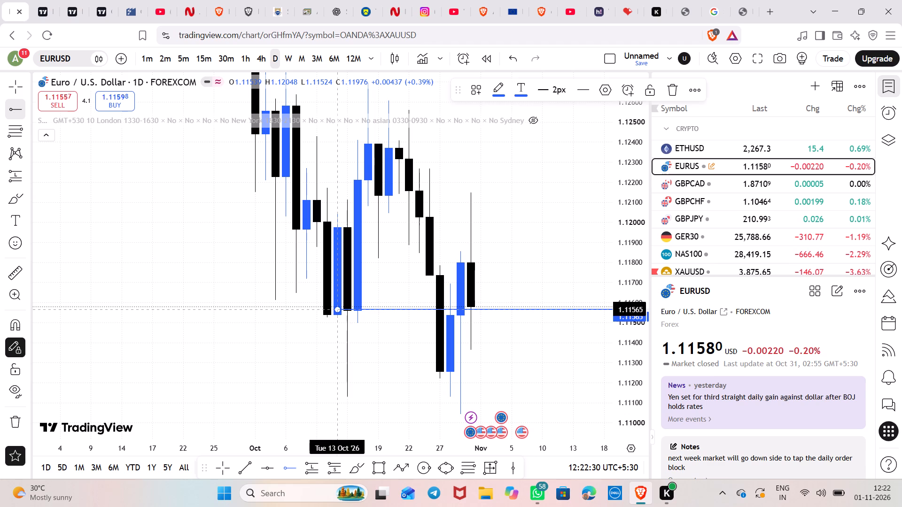
Switch the EURUSD chart to the 4-hour timeframe and bring the latest candles into close view.
left_click(253, 60)
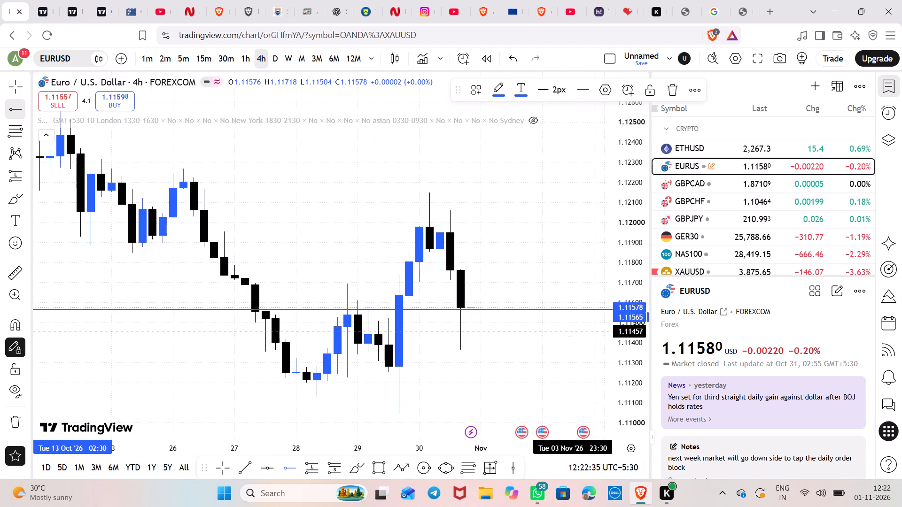
scroll(631, 286, "up", 5)
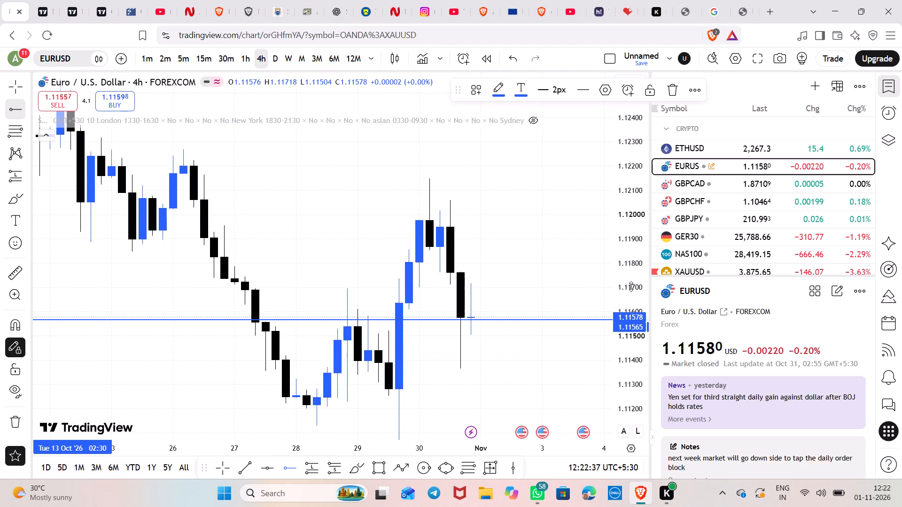
scroll(631, 286, "up", 8)
scroll(548, 308, "down", 2)
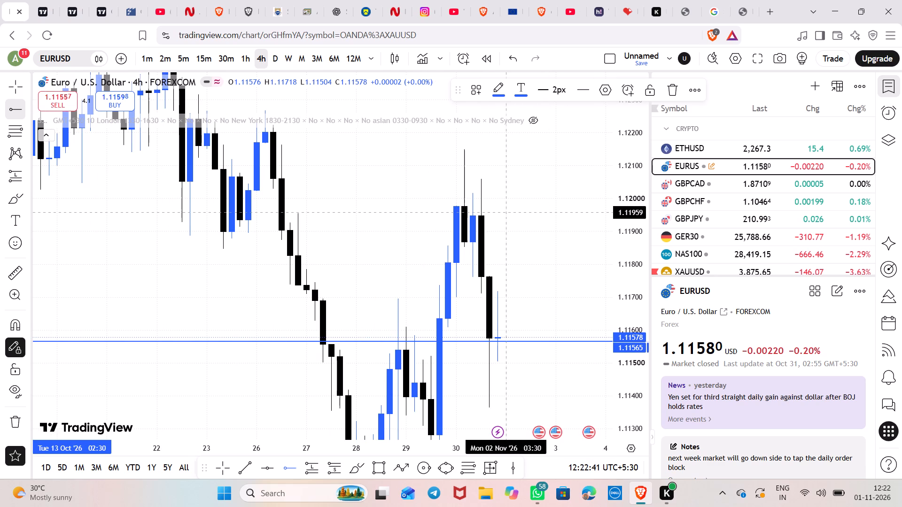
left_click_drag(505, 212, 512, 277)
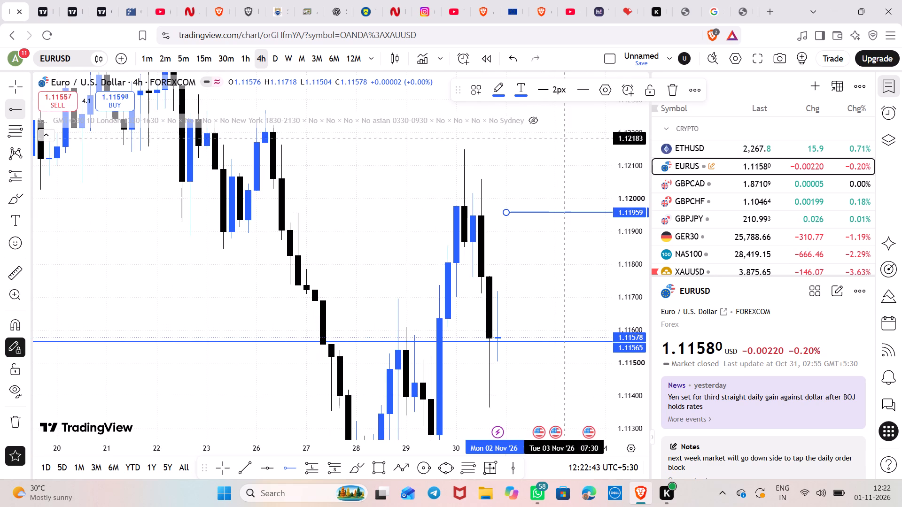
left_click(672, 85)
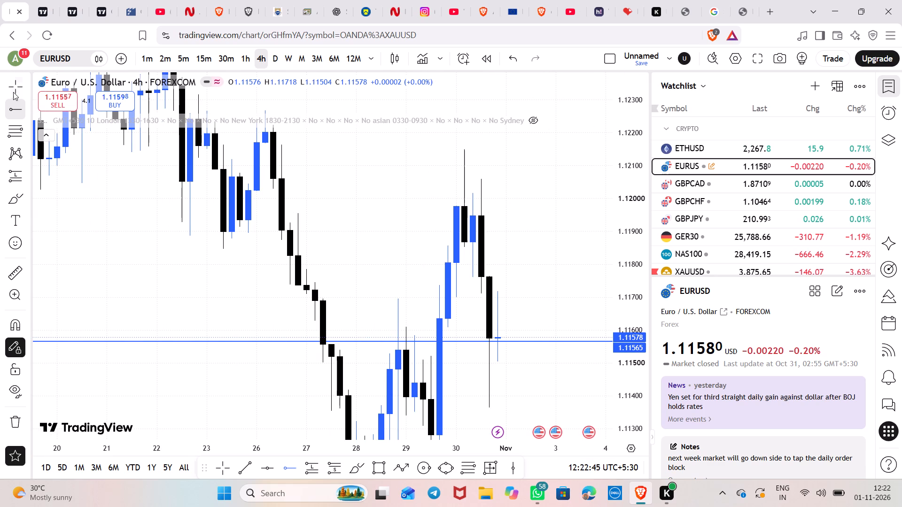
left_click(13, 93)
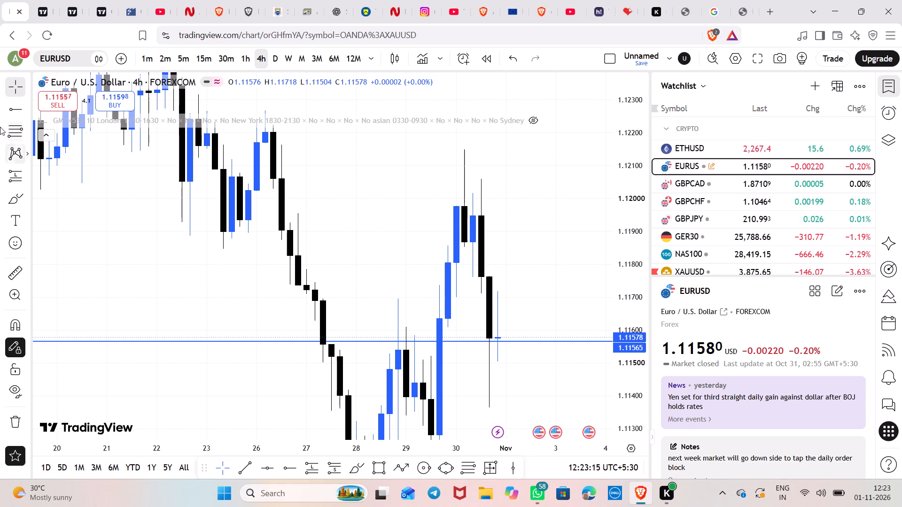
Draw a horizontal ray at about 1.11871 starting from the 30 October 02:30 candle on the 4-hour chart.
left_click(3, 107)
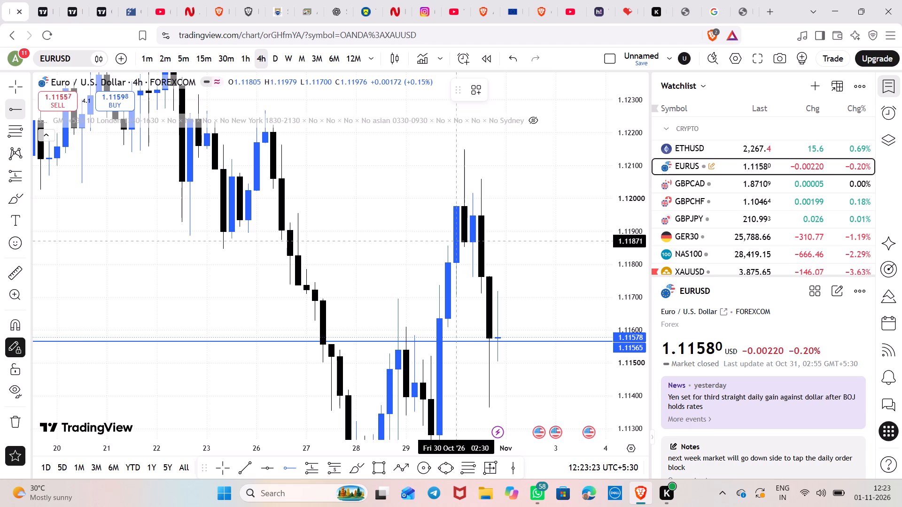
left_click(459, 241)
left_click(15, 89)
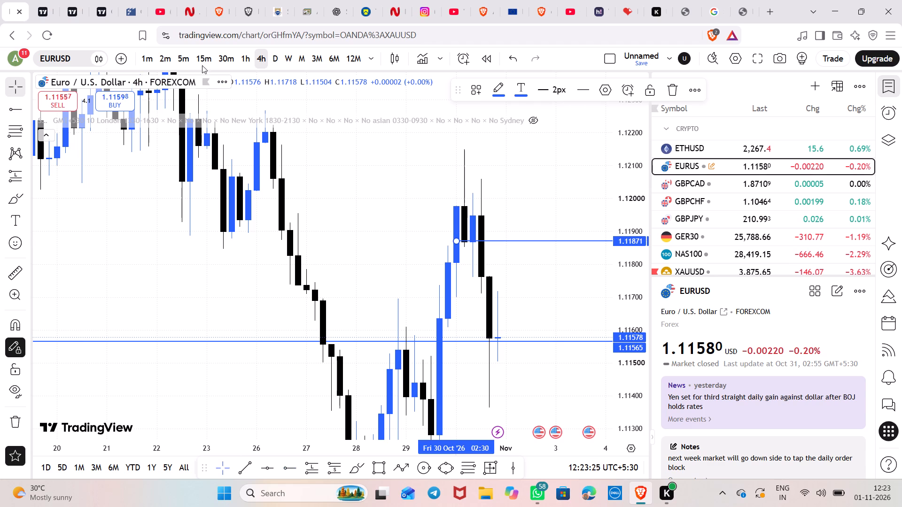
On the 1-hour timeframe, draw a horizontal ray at about 1.11799 from the 30 October 11:30 candle.
left_click(237, 59)
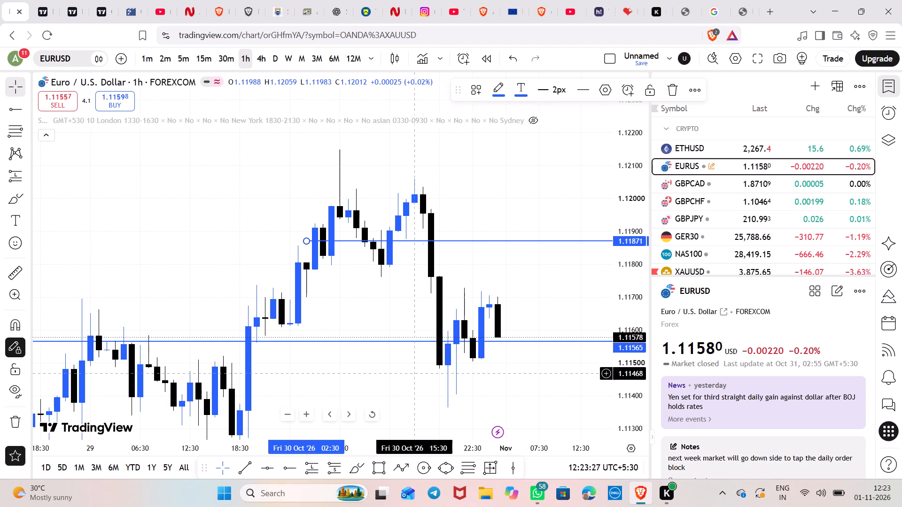
scroll(413, 309, "down", 4)
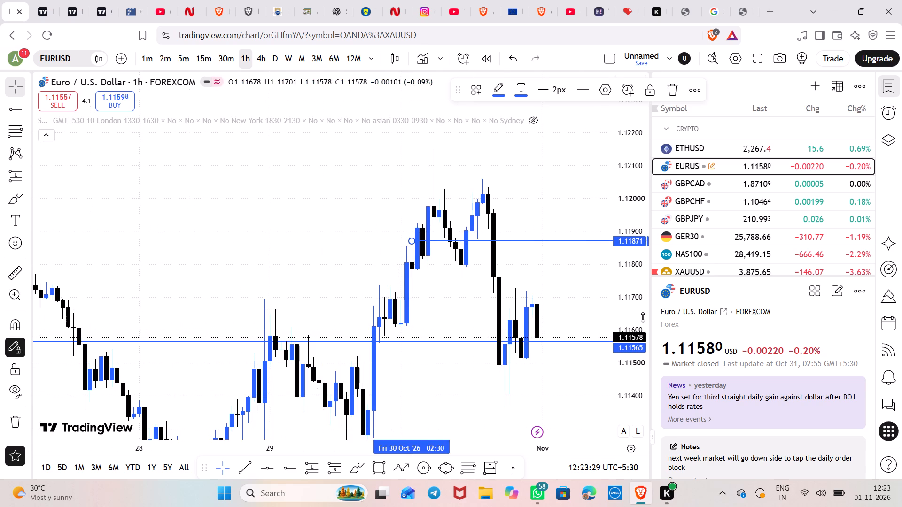
scroll(630, 287, "up", 11)
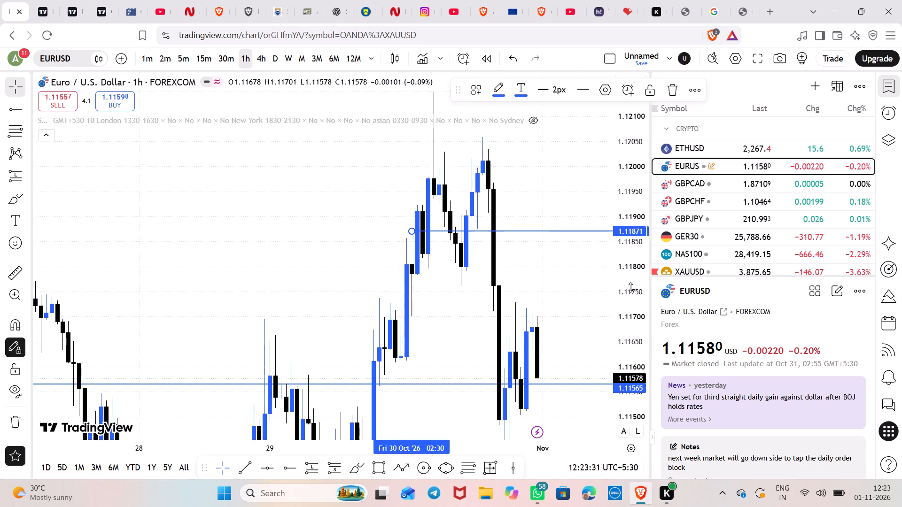
scroll(630, 287, "up", 6)
scroll(569, 273, "up", 5)
left_click_drag(526, 298, 523, 324)
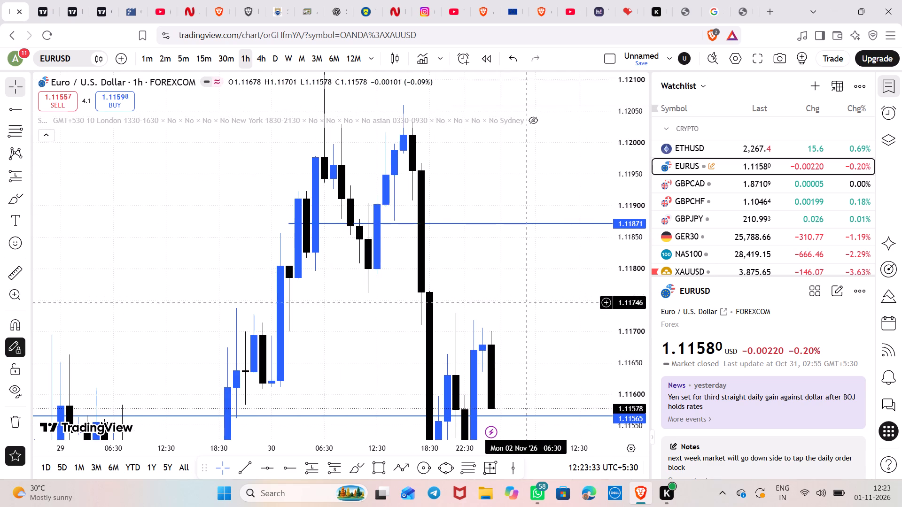
left_click_drag(523, 324, 528, 380)
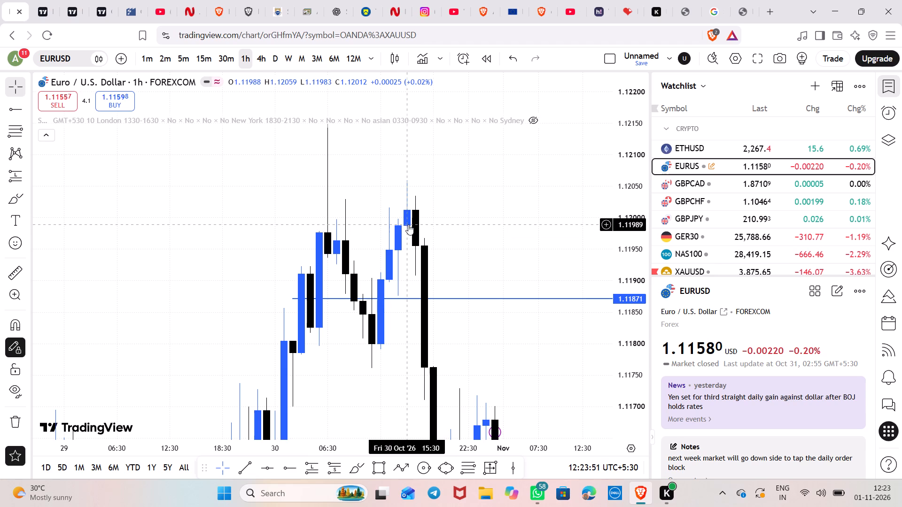
left_click_drag(435, 206, 367, 67)
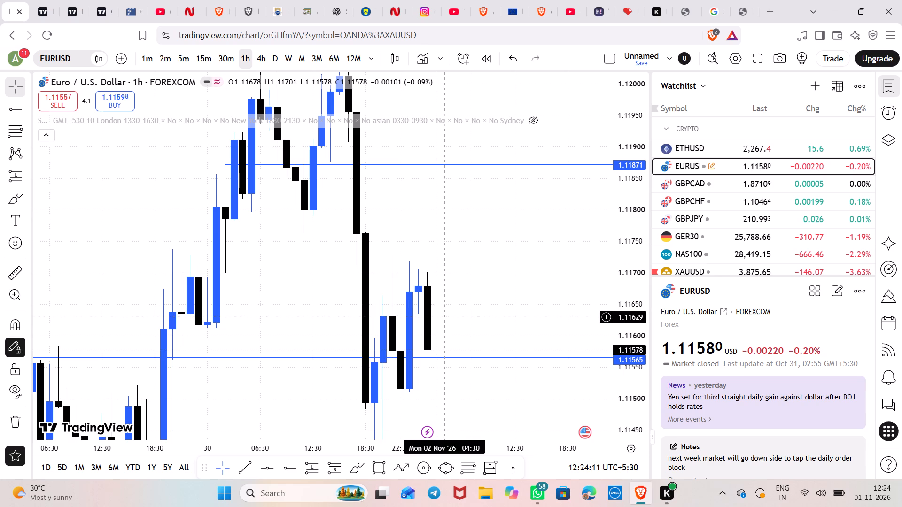
left_click_drag(448, 320, 516, 457)
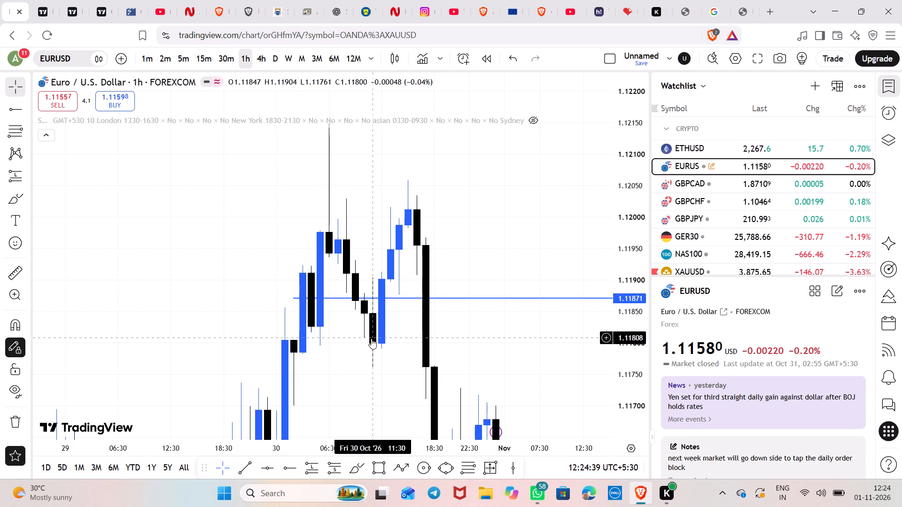
left_click(16, 115)
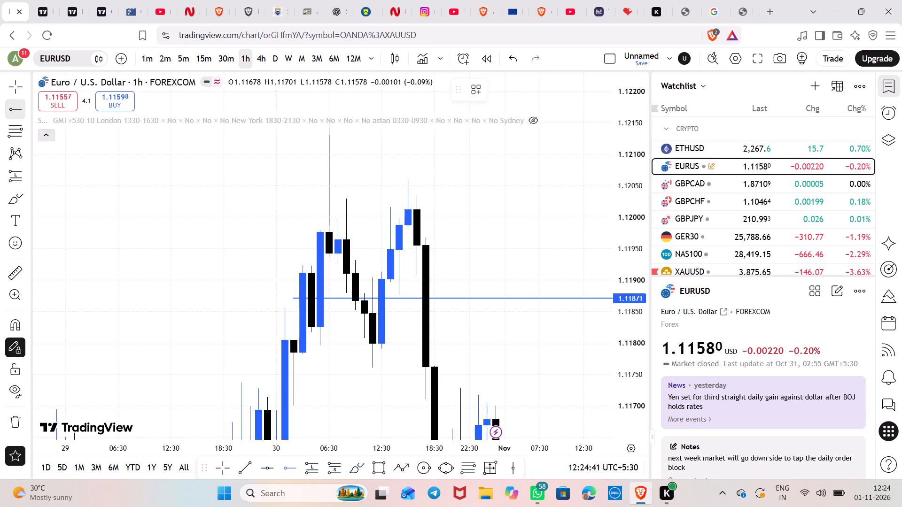
left_click(369, 344)
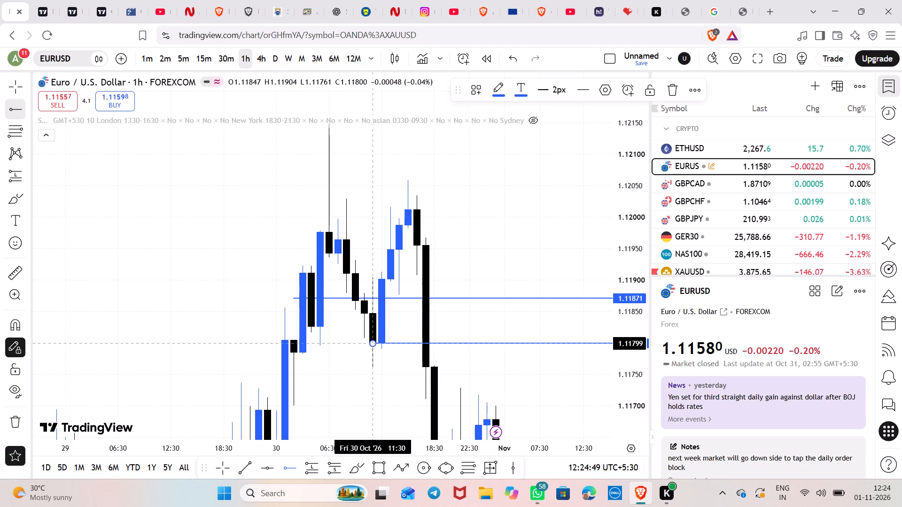
scroll(293, 295, "down", 1)
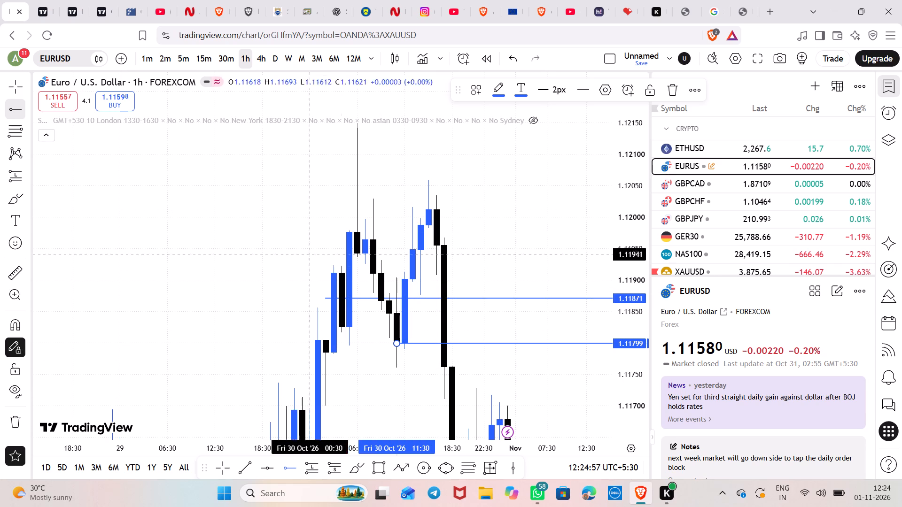
left_click(2, 85)
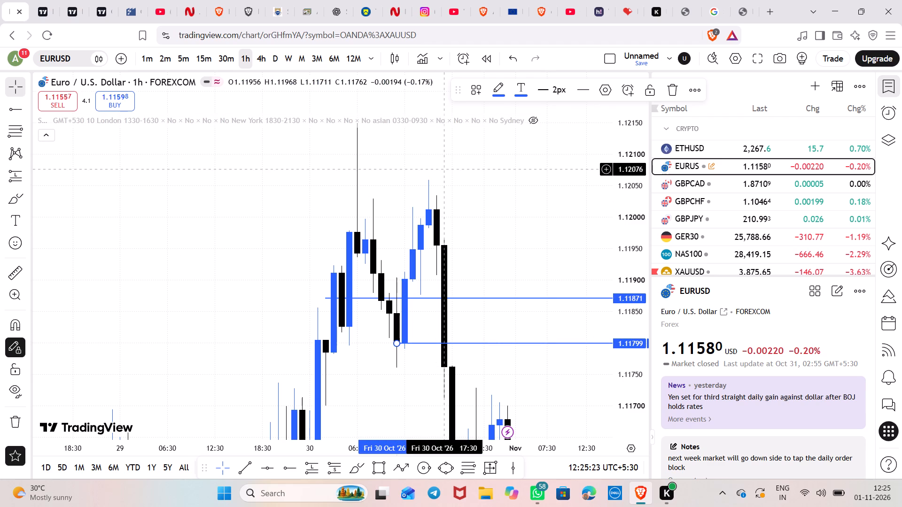
Switch the EURUSD chart to the 15-minute timeframe.
left_click_drag(416, 169, 416, 171)
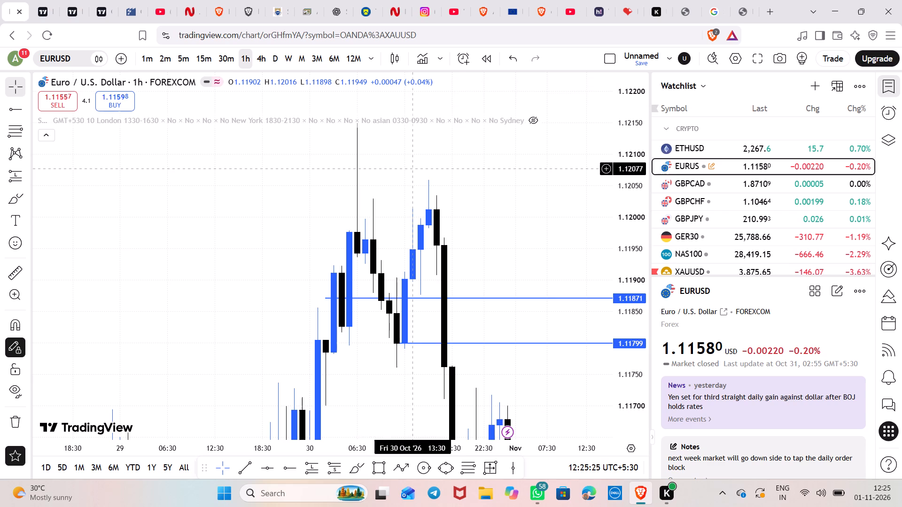
left_click_drag(416, 171, 422, 183)
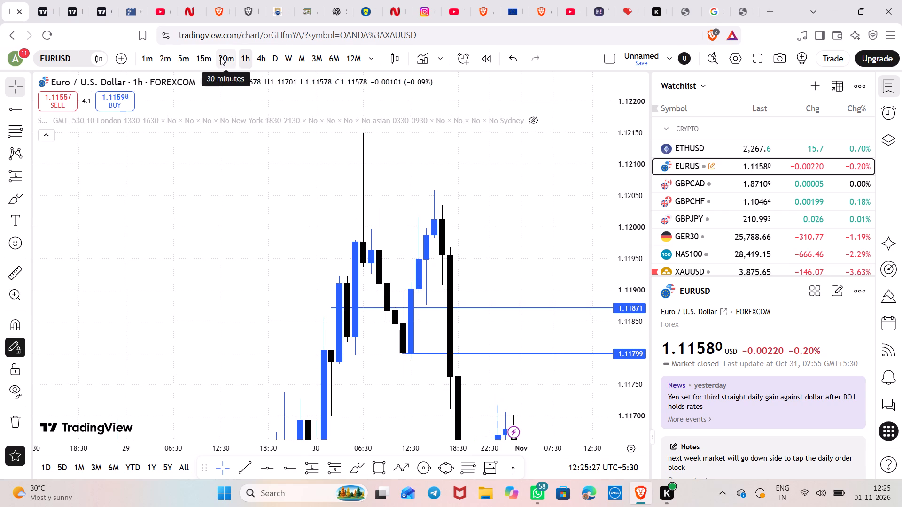
left_click(207, 55)
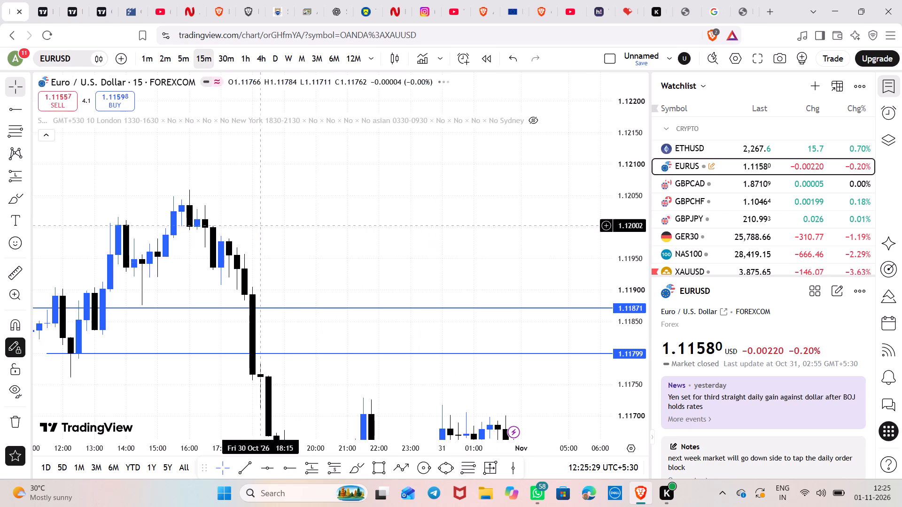
Draw a horizontal ray at about 1.11937 from the 30 October 14:00 candle on the 15-minute EURUSD chart.
scroll(411, 265, "down", 3)
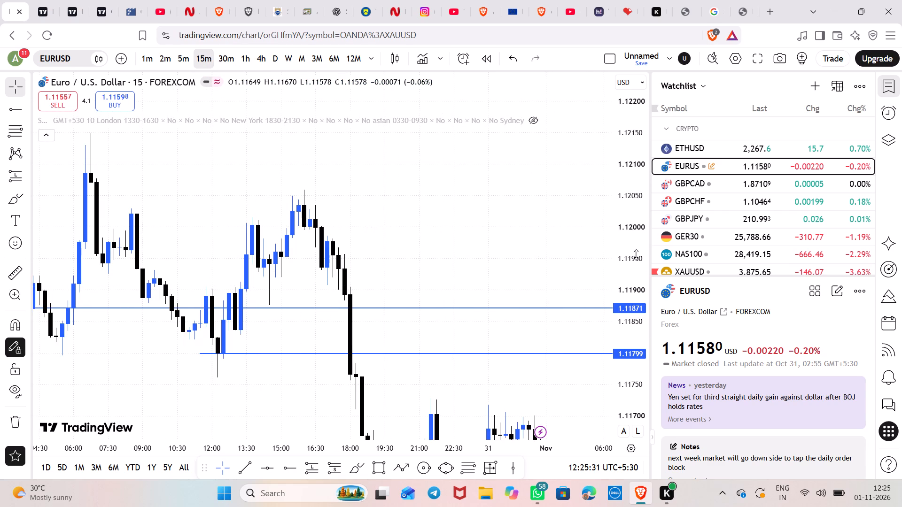
scroll(636, 254, "up", 16)
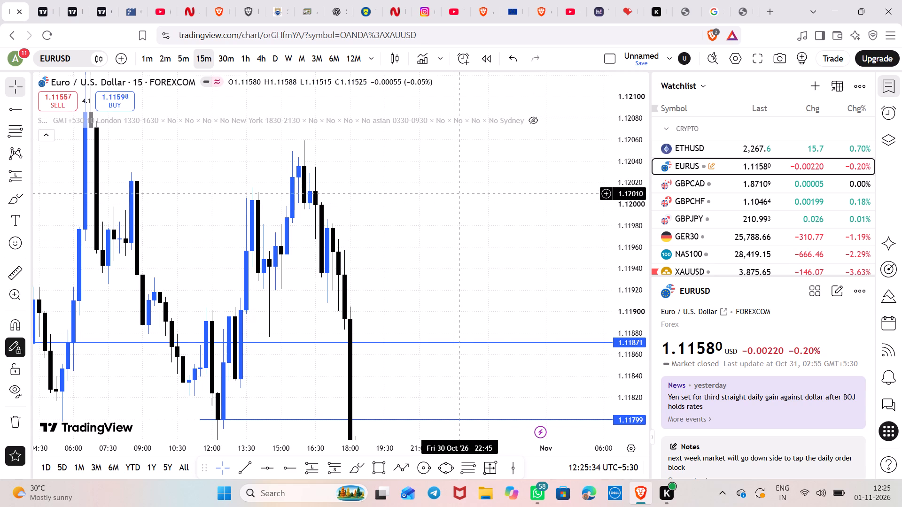
left_click_drag(459, 196, 602, 281)
left_click_drag(598, 198, 594, 188)
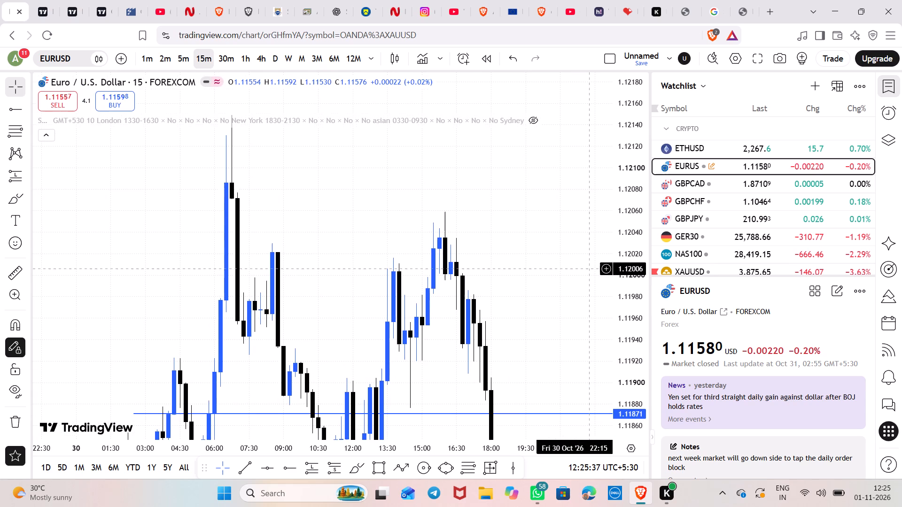
left_click_drag(586, 269, 616, 230)
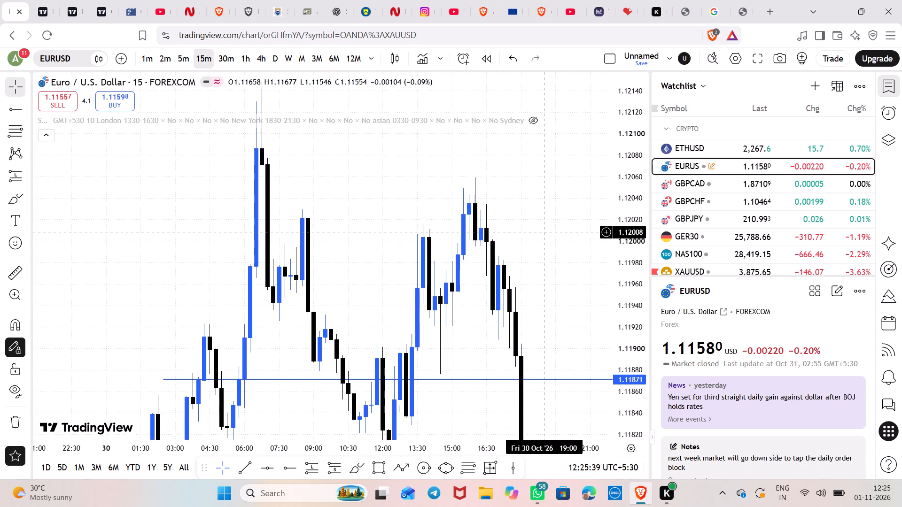
scroll(544, 232, "up", 6)
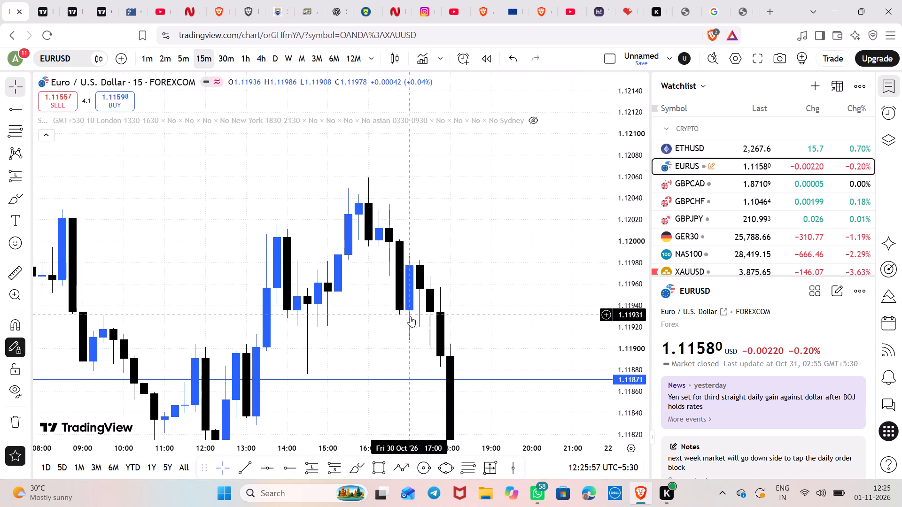
left_click(8, 108)
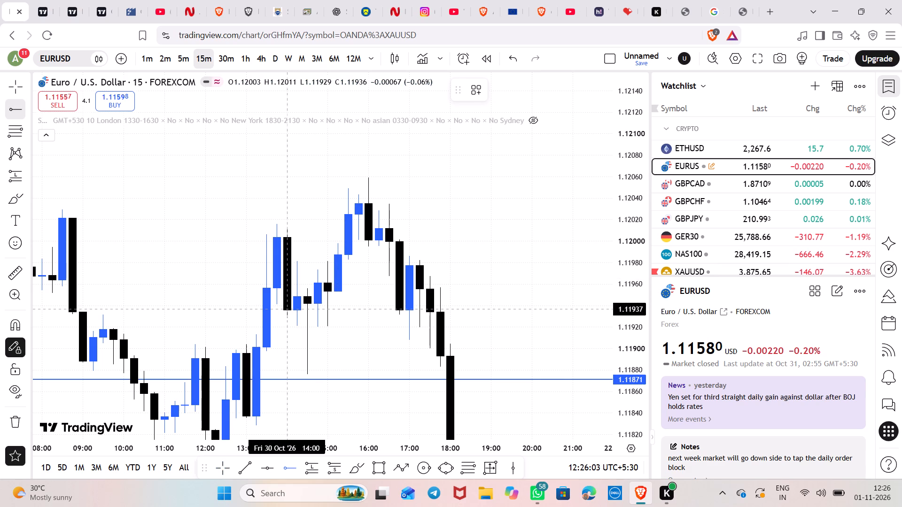
left_click(291, 309)
left_click(0, 93)
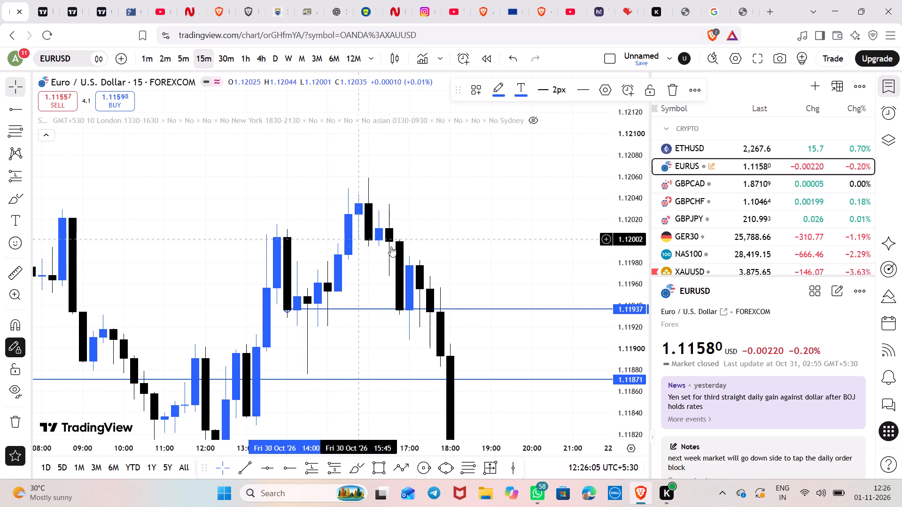
Mark the fall from the 30 October afternoon swing high with a Date and price range from about 1.12060 to 1.11936, ending at 19:00.
scroll(402, 221, "down", 3)
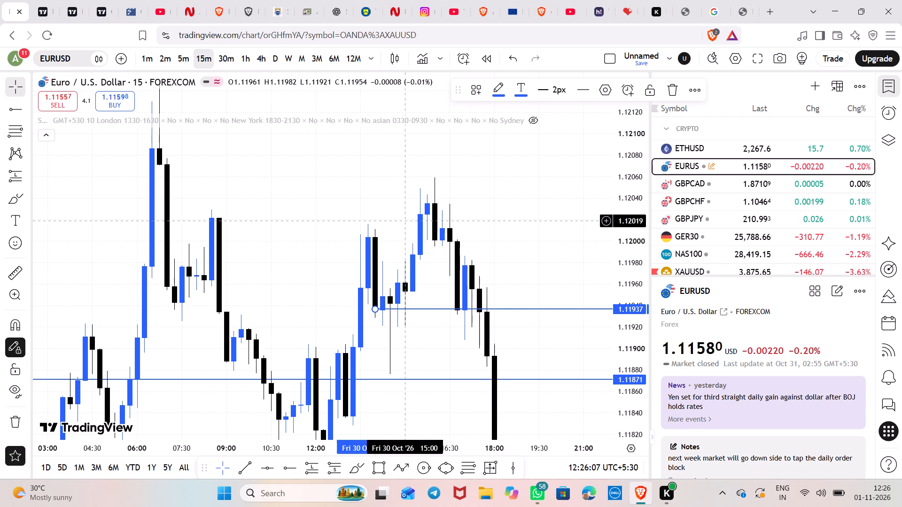
scroll(402, 221, "down", 4)
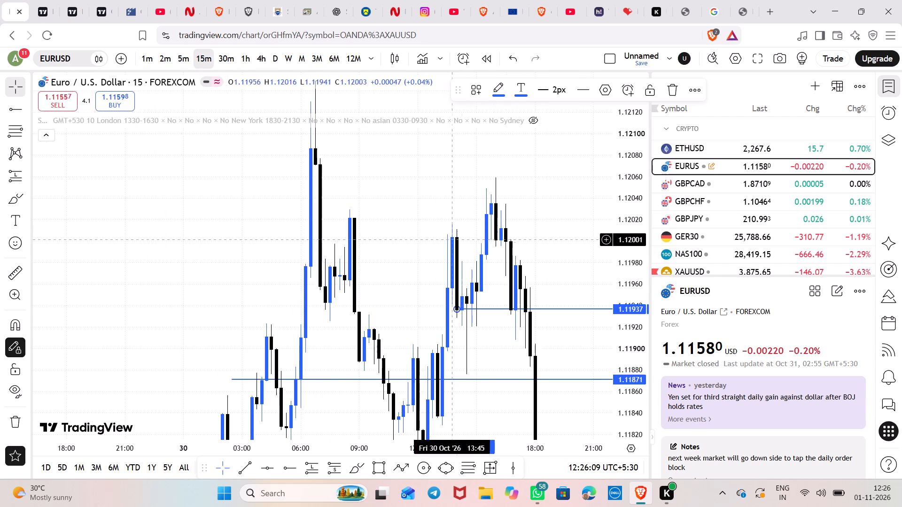
scroll(624, 243, "down", 10)
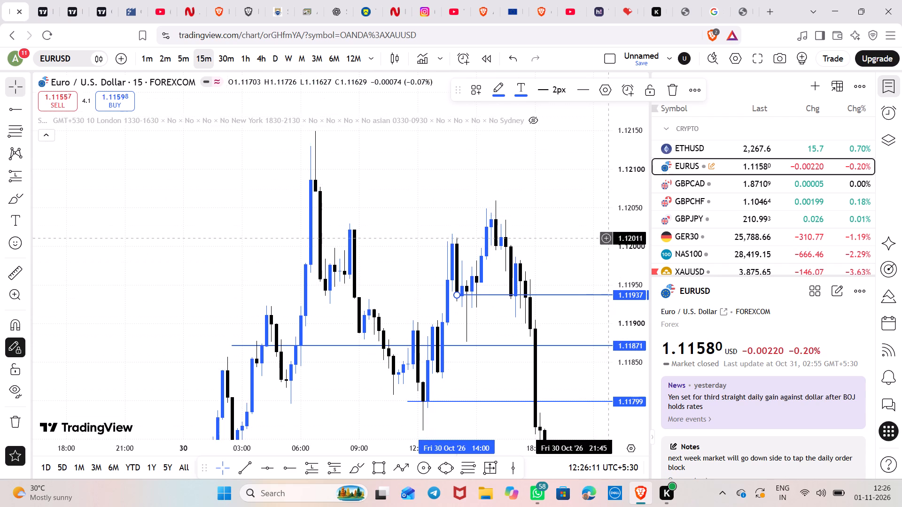
scroll(526, 211, "down", 3)
left_click_drag(505, 182, 495, 185)
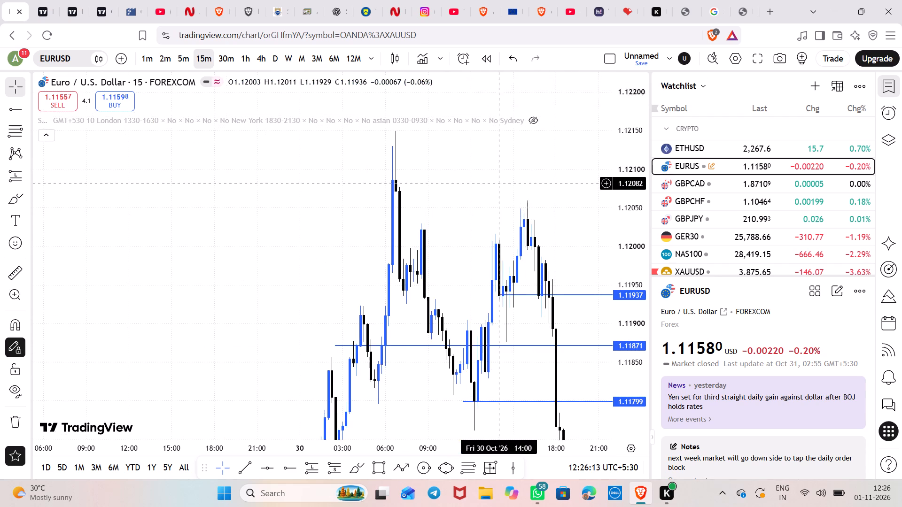
left_click_drag(495, 185, 469, 188)
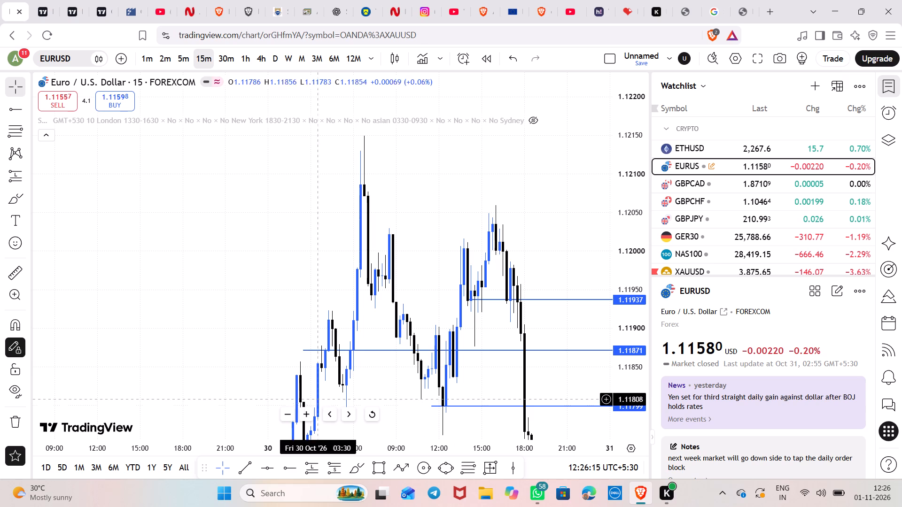
left_click(490, 467)
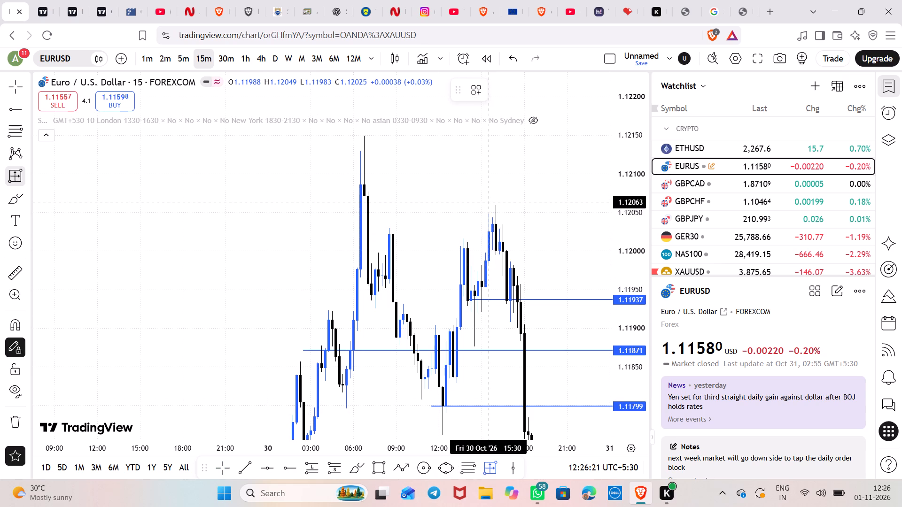
left_click_drag(493, 204, 511, 247)
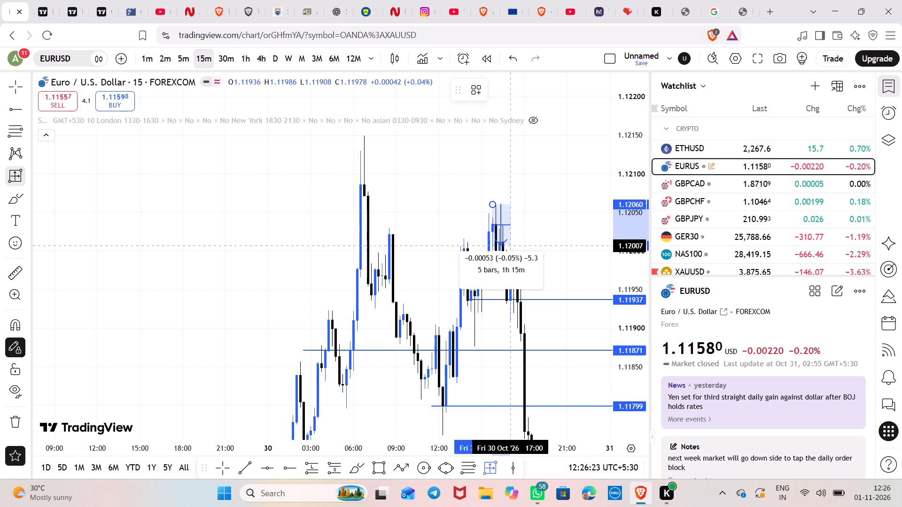
left_click_drag(511, 247, 512, 249)
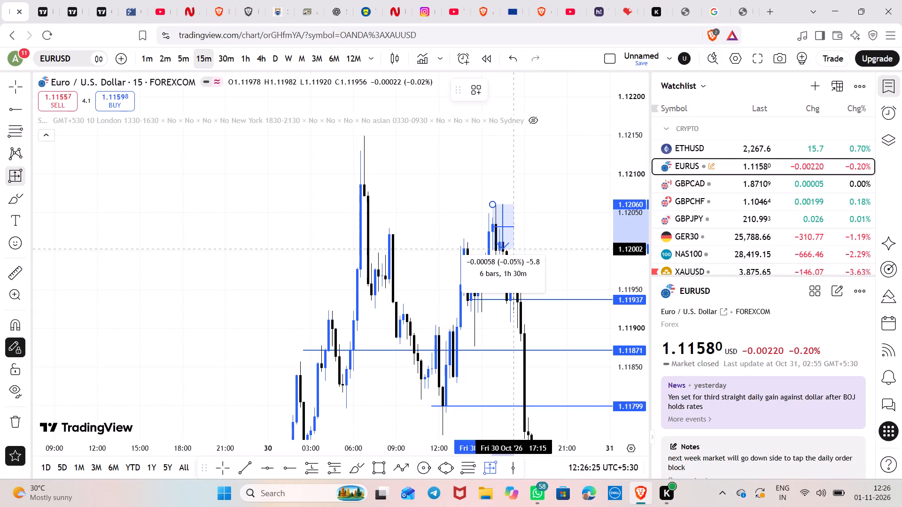
left_click_drag(512, 249, 524, 275)
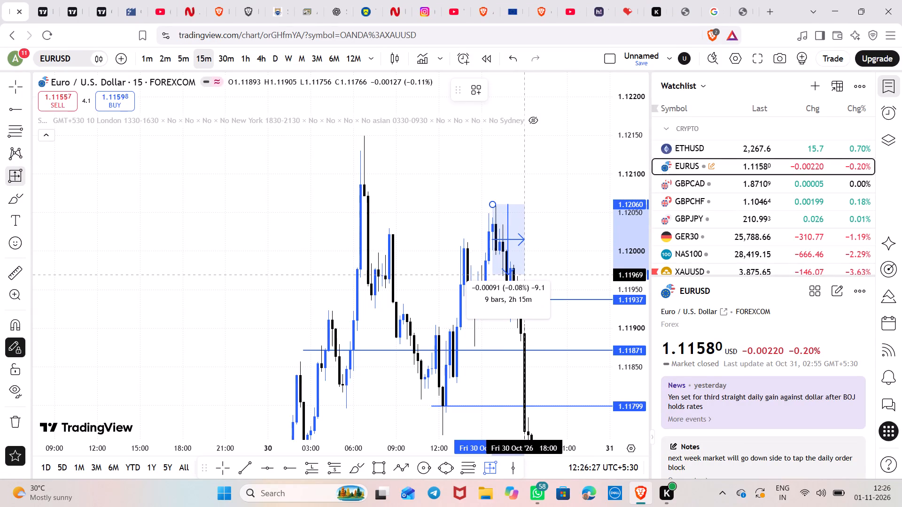
left_click_drag(524, 275, 524, 278)
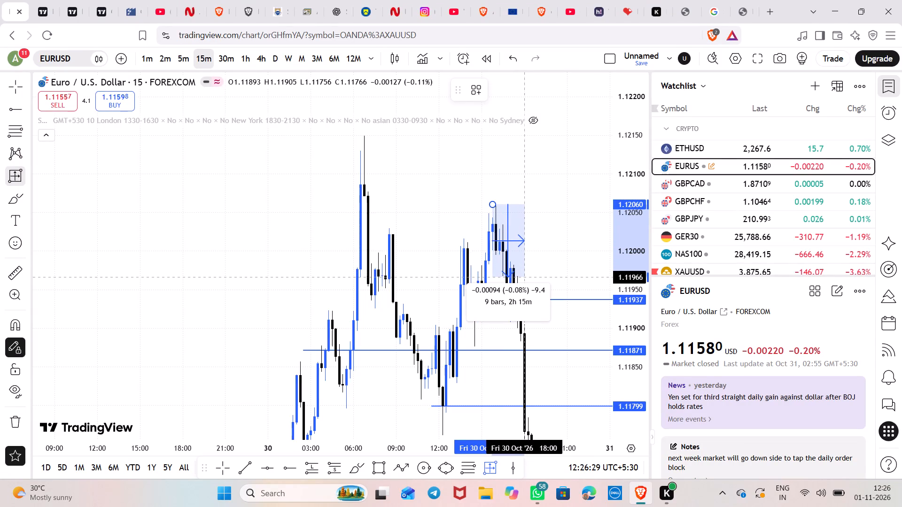
left_click_drag(524, 278, 534, 293)
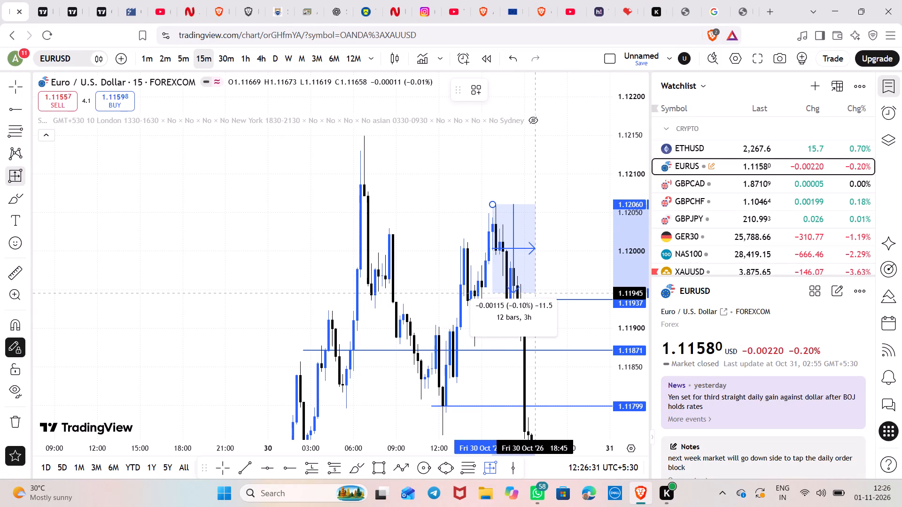
left_click_drag(534, 293, 536, 301)
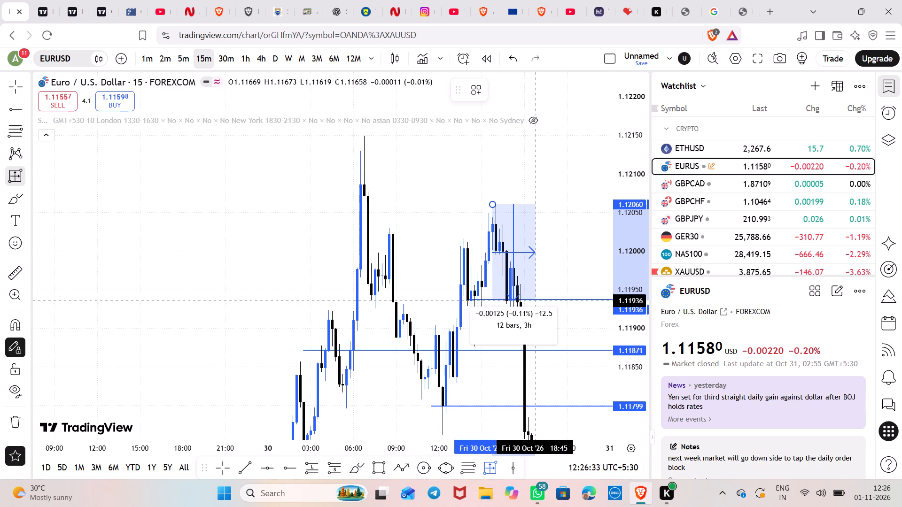
left_click_drag(536, 301, 537, 303)
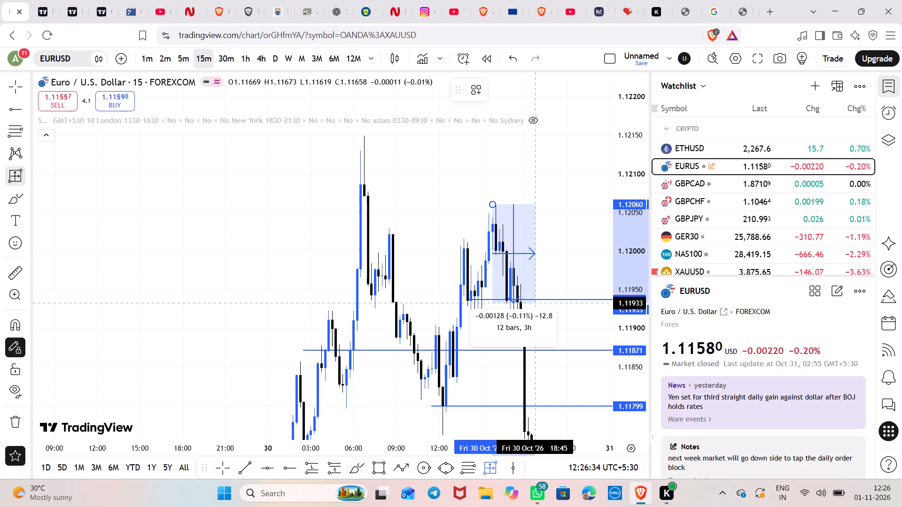
left_click_drag(537, 303, 537, 303)
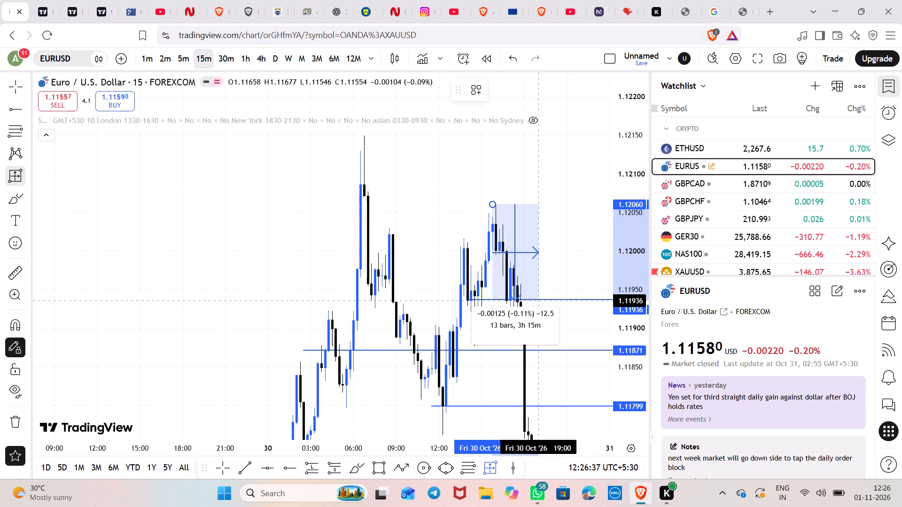
left_click(537, 301)
left_click(0, 80)
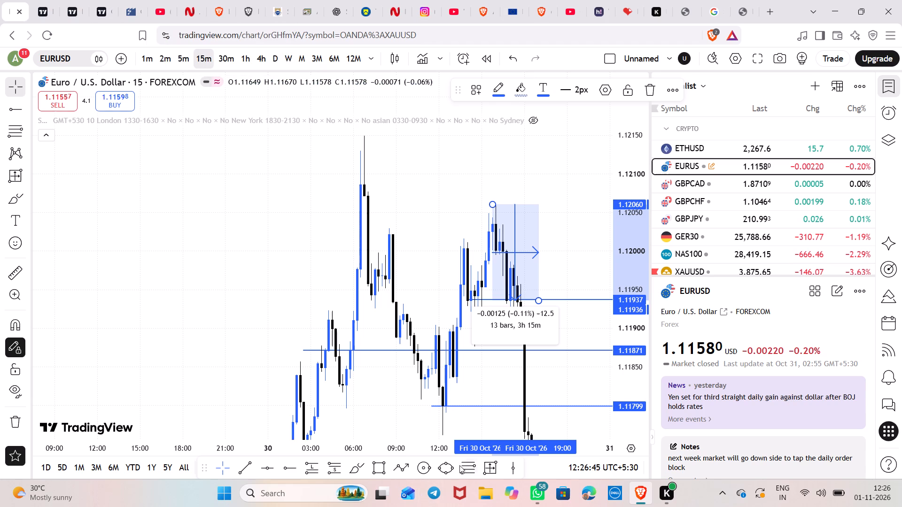
double_click(484, 489)
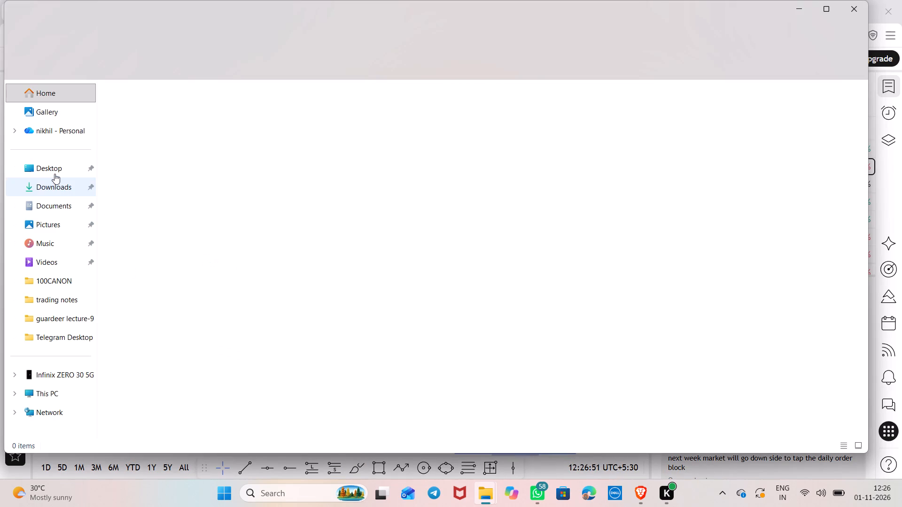
left_click(45, 187)
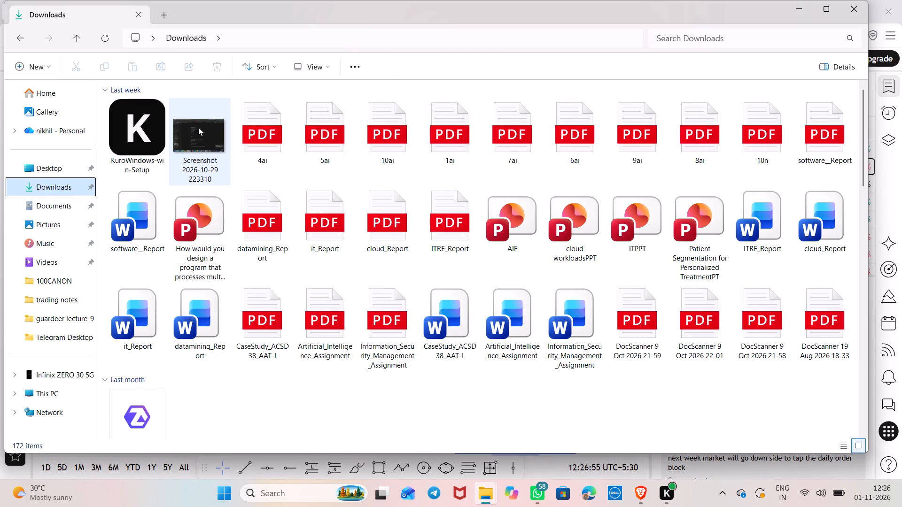
left_click(198, 127)
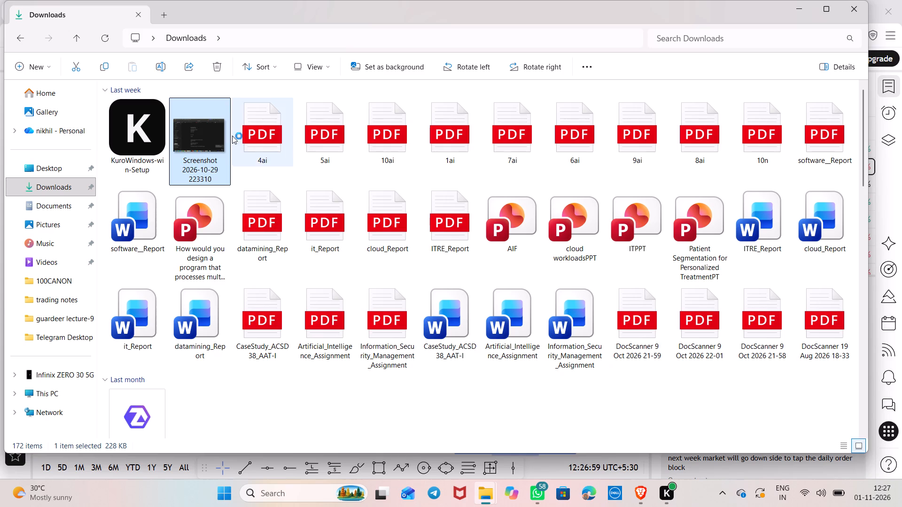
left_click(194, 128)
left_click(194, 128)
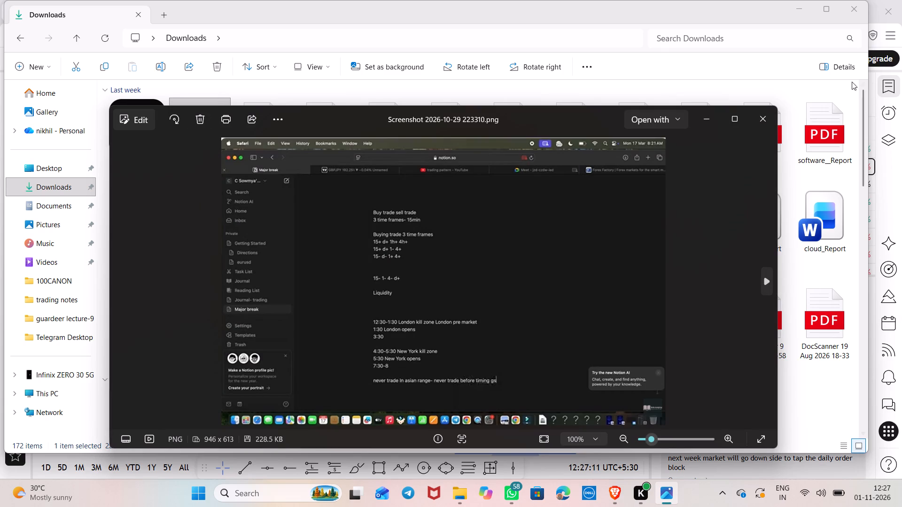
left_click(704, 117)
left_click(800, 10)
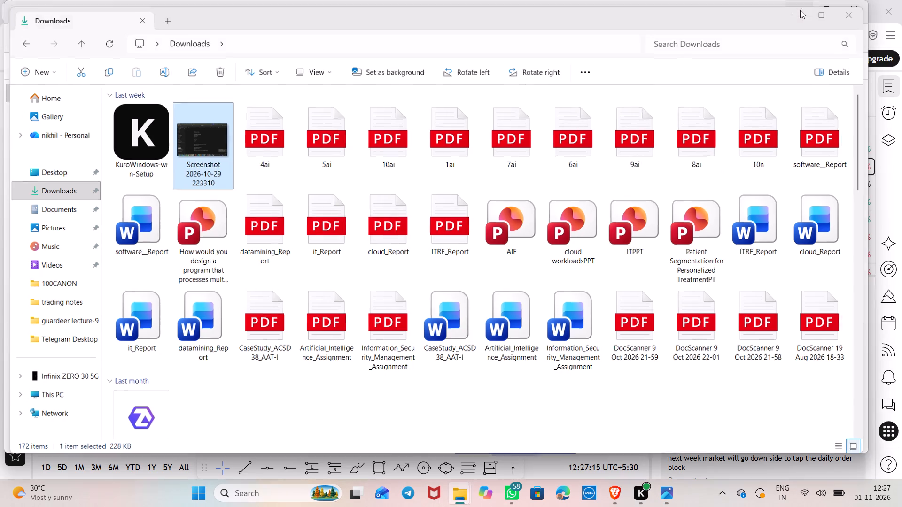
left_click(801, 8)
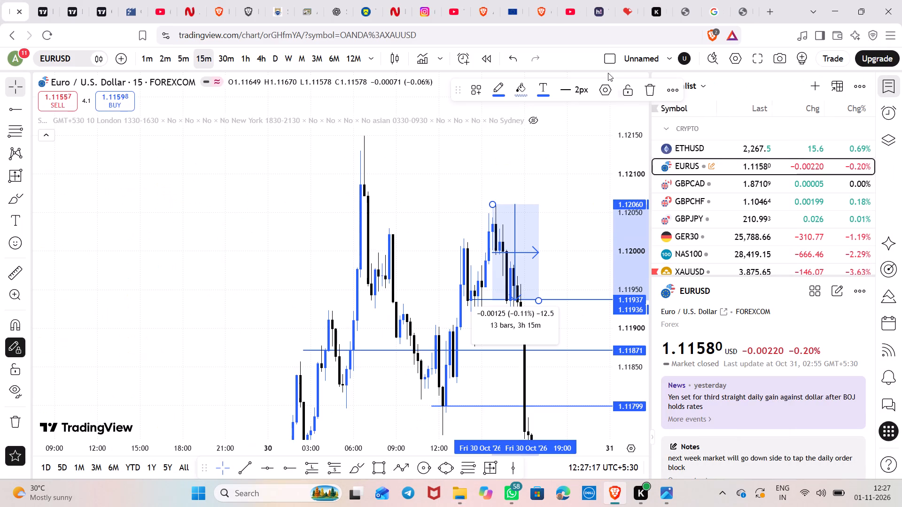
Switch to the YouTube liquidity strategy part 6 video and open the playlist Sow's trading room Liquidity strategy from its creator's channel.
left_click(571, 0)
scroll(655, 138, "down", 1)
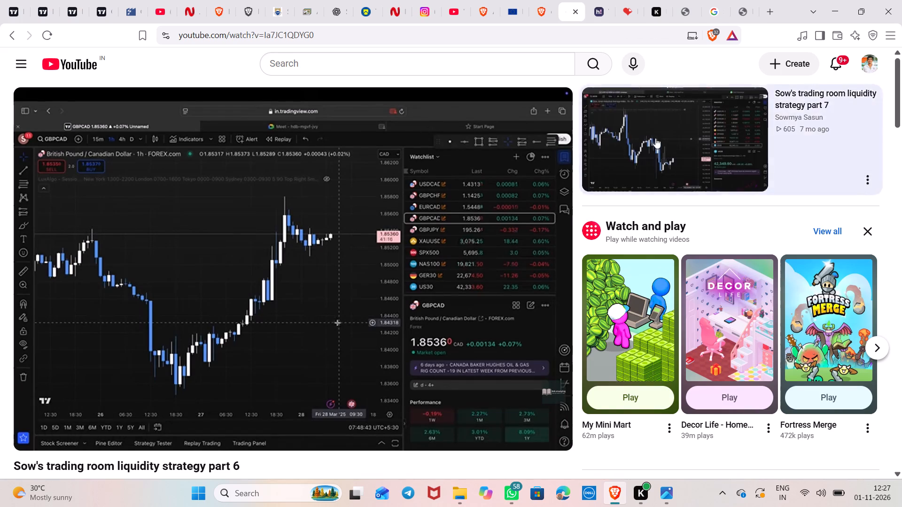
scroll(655, 138, "down", 3)
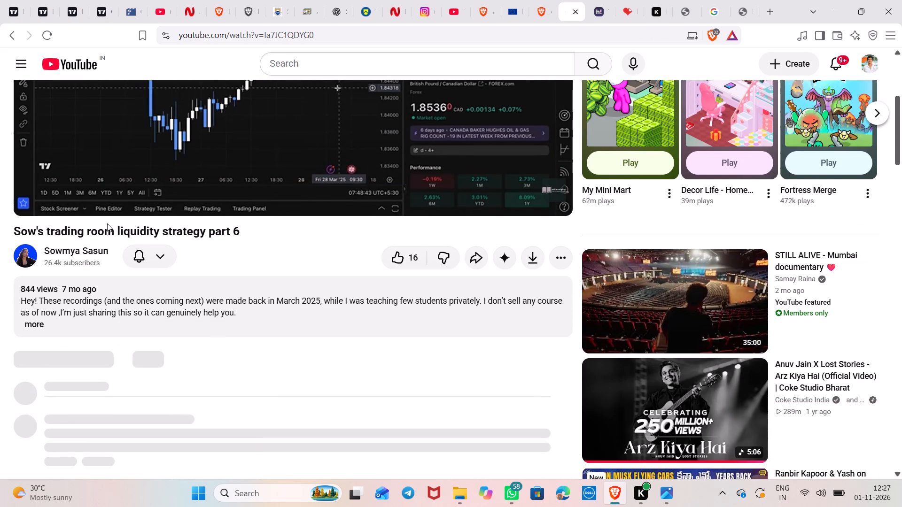
left_click(60, 248)
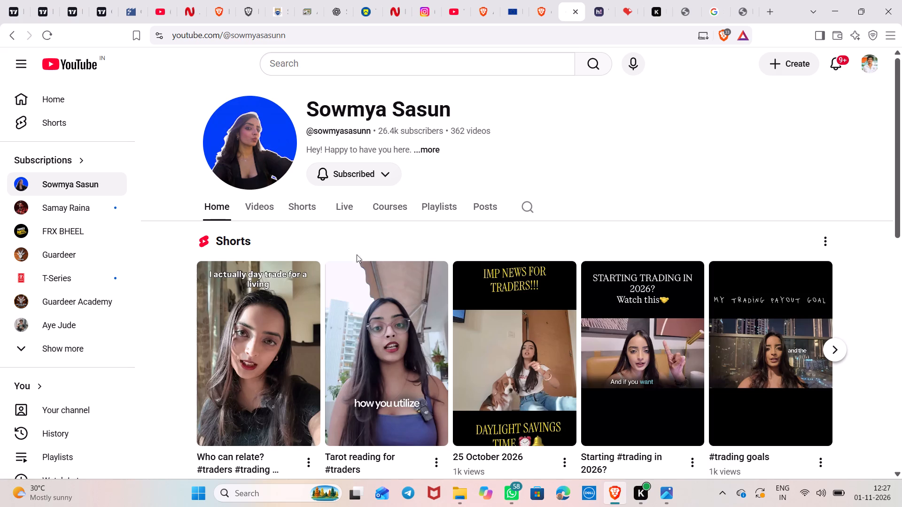
left_click(454, 206)
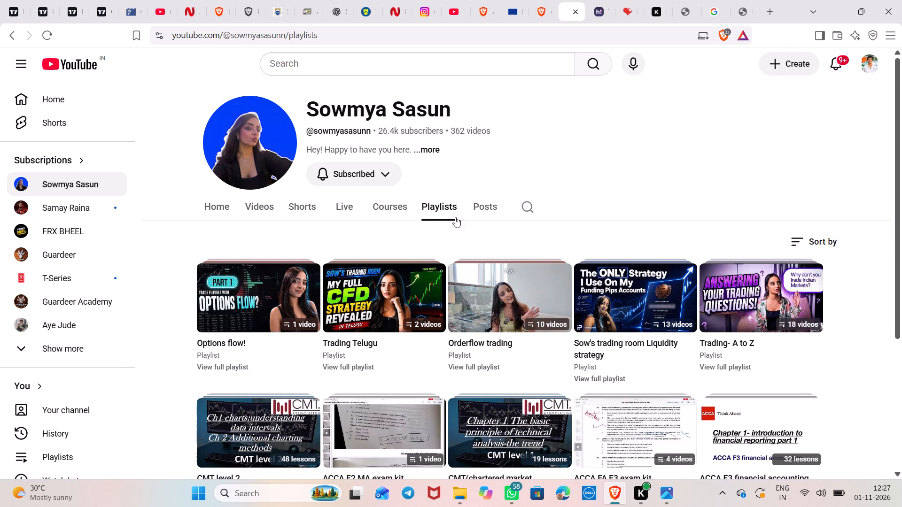
left_click(659, 301)
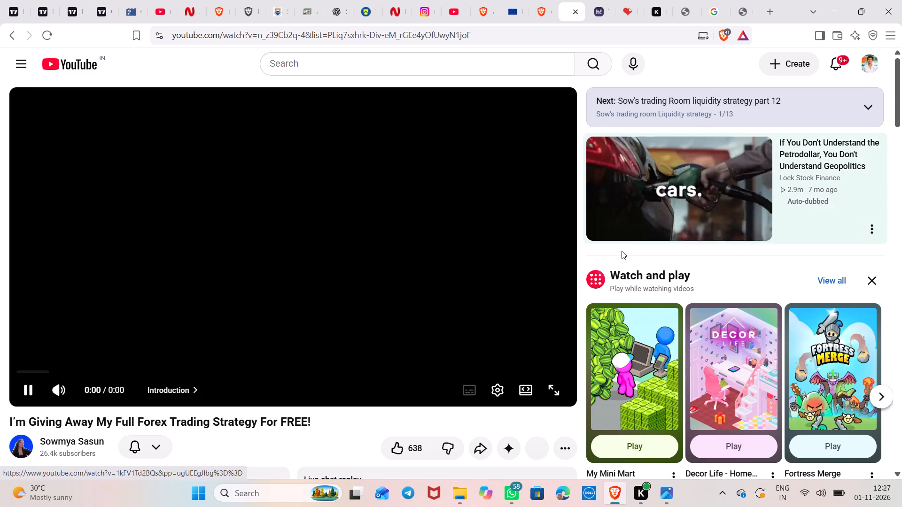
scroll(323, 374, "down", 5)
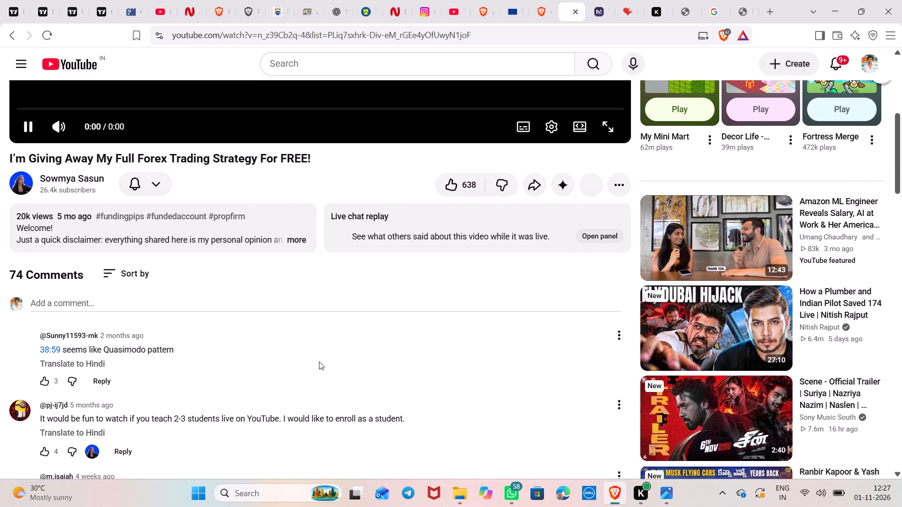
Expand the playlist Sow's trading room Liquidity strategy and open the video Sow's trading room liquidity strategy part 5.
scroll(492, 261, "up", 5)
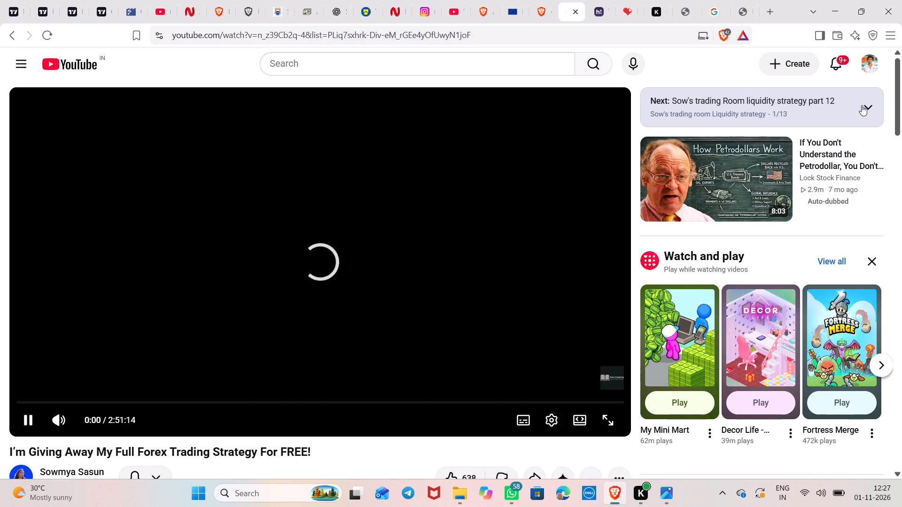
left_click(863, 105)
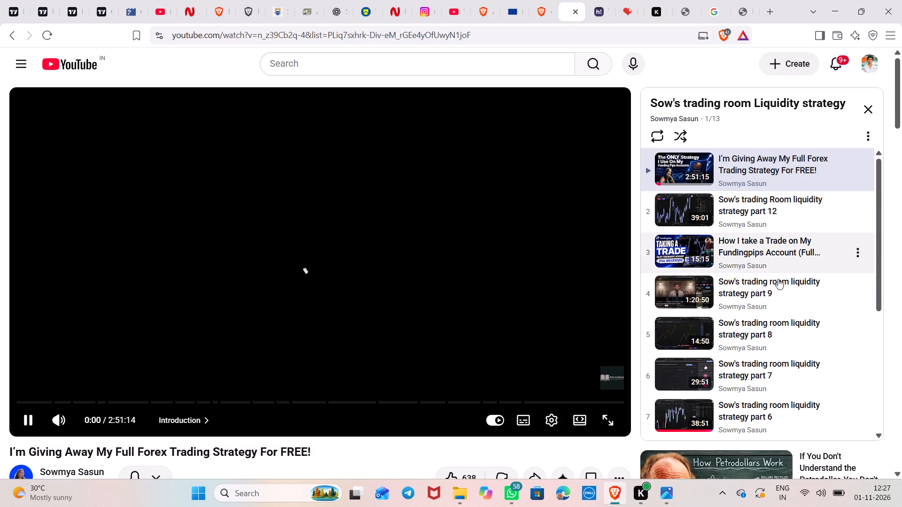
scroll(778, 282, "down", 3)
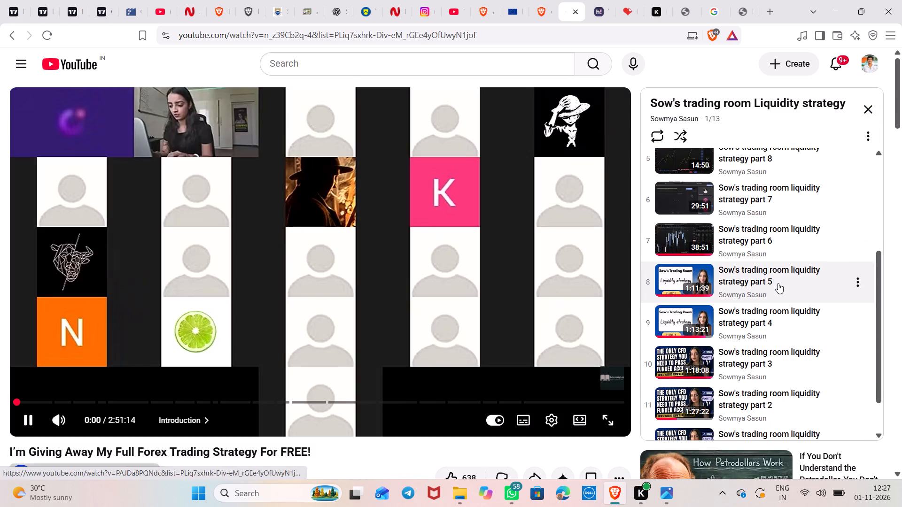
left_click(778, 283)
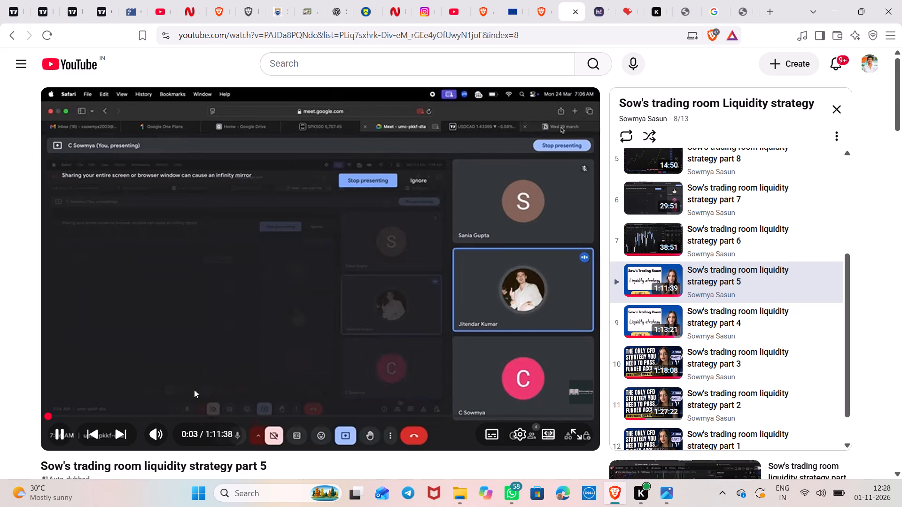
Skim through the part 5 video to find the risk management notes with stop-loss sizes and pause there.
left_click_drag(51, 410, 303, 422)
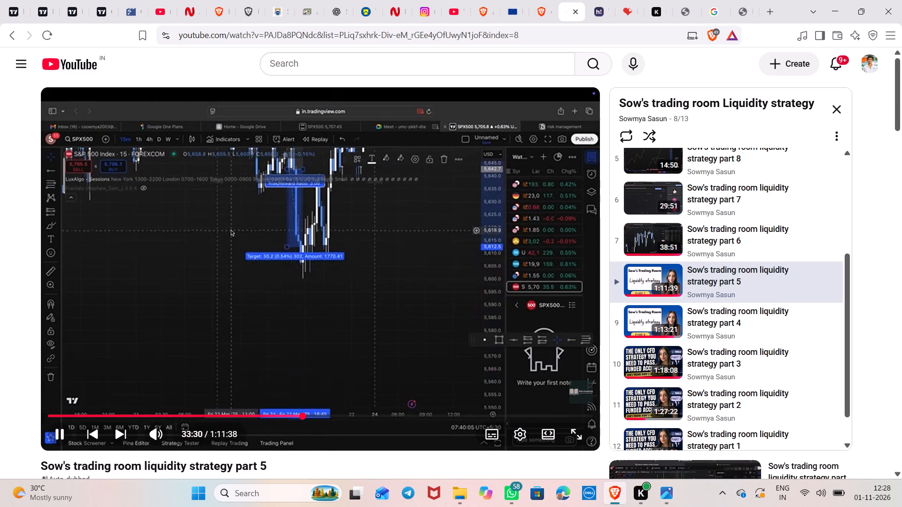
left_click_drag(304, 420, 358, 425)
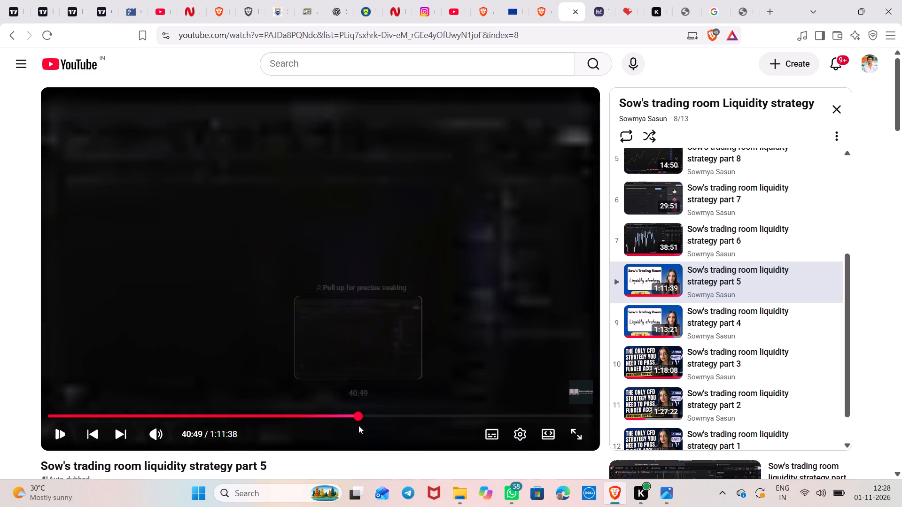
left_click_drag(358, 425, 367, 428)
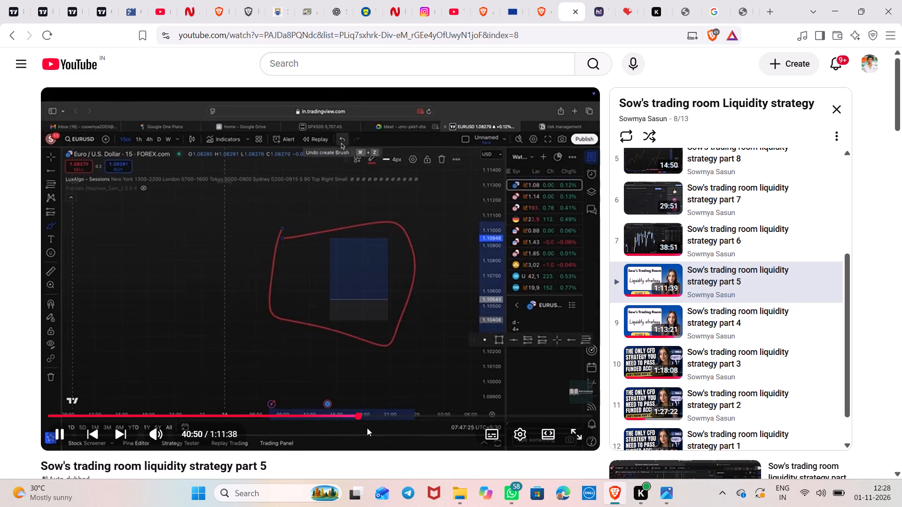
left_click_drag(358, 417, 422, 420)
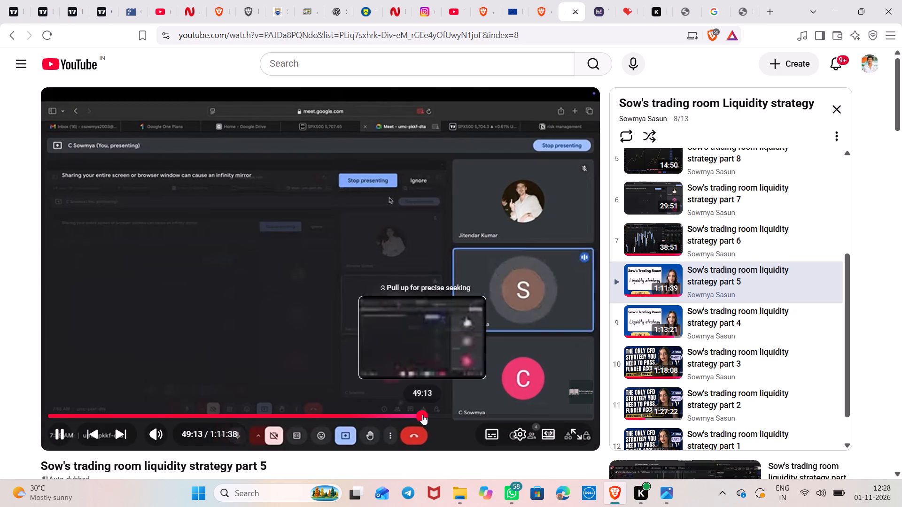
left_click_drag(422, 415, 441, 415)
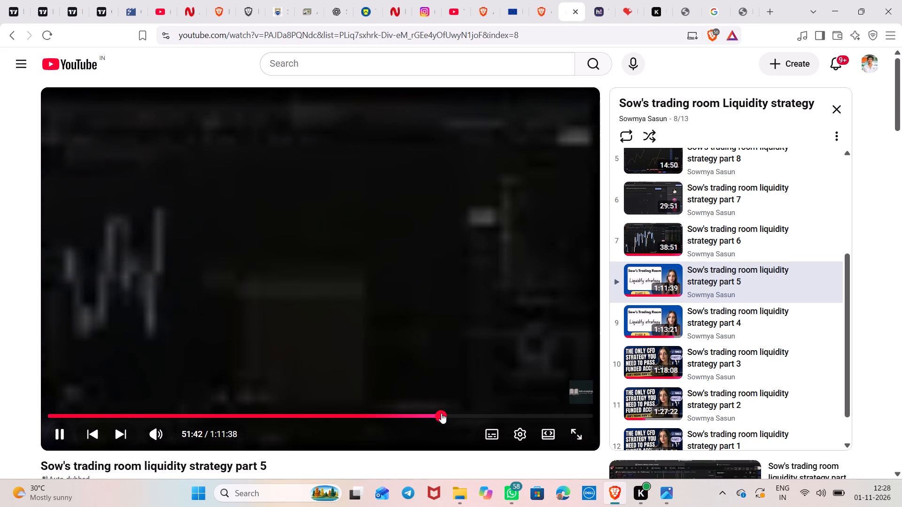
left_click_drag(441, 413, 451, 414)
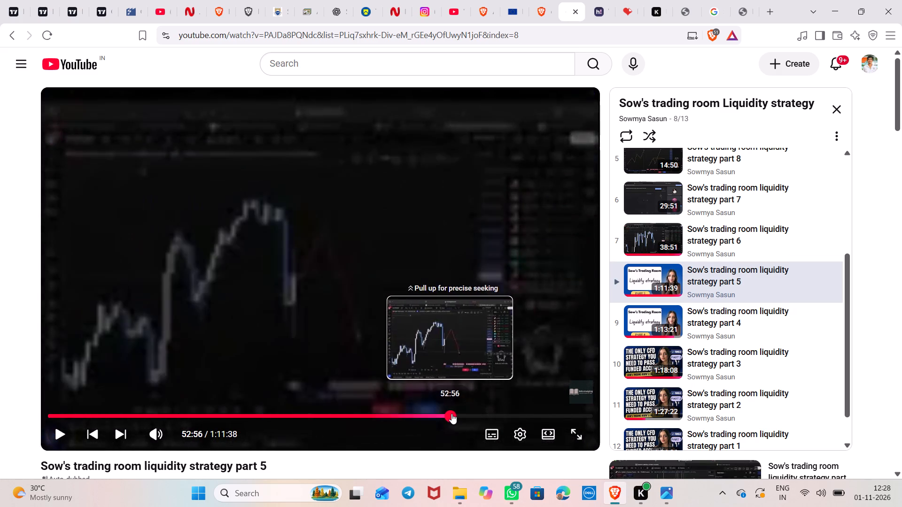
left_click_drag(451, 414, 464, 414)
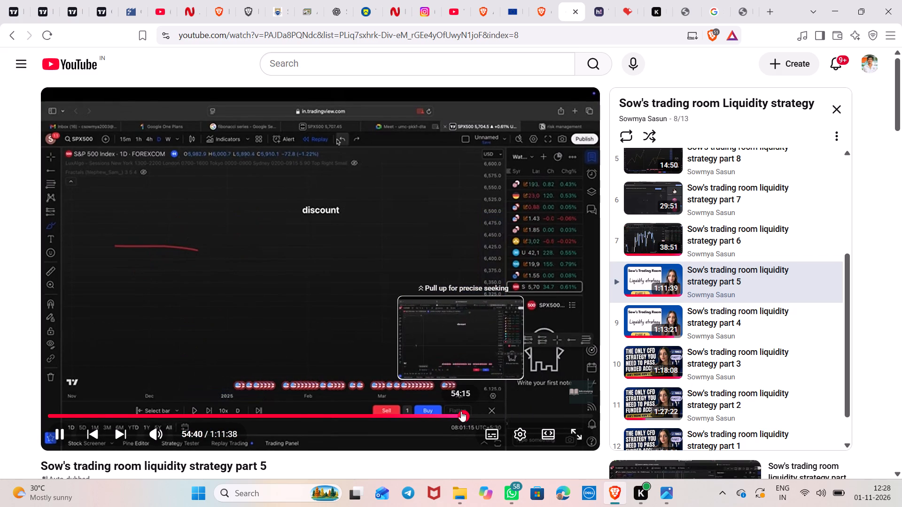
left_click_drag(461, 411, 522, 415)
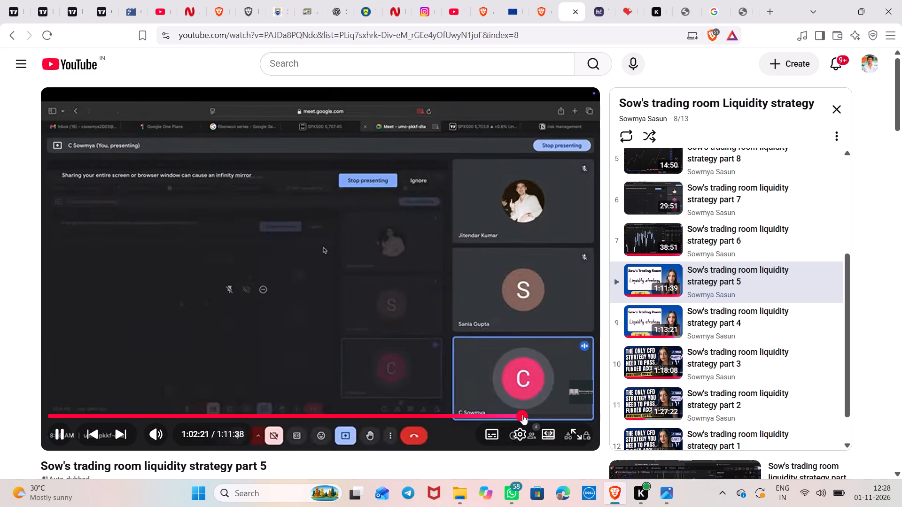
left_click_drag(522, 415, 547, 416)
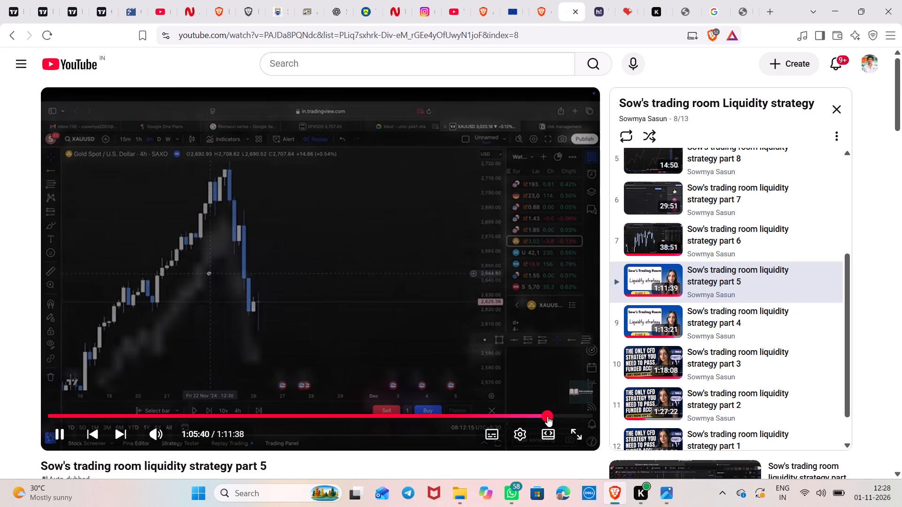
left_click_drag(547, 416, 465, 418)
left_click_drag(465, 418, 461, 417)
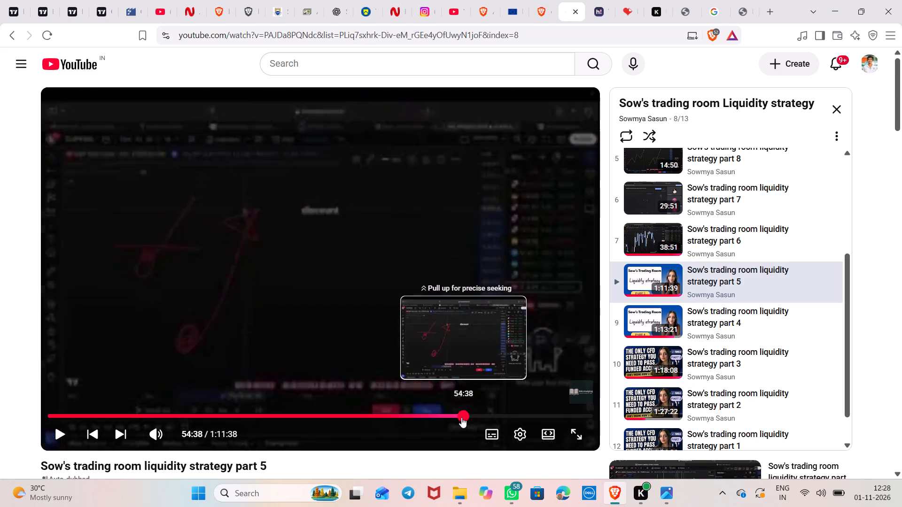
left_click_drag(461, 417, 438, 413)
left_click_drag(438, 413, 420, 409)
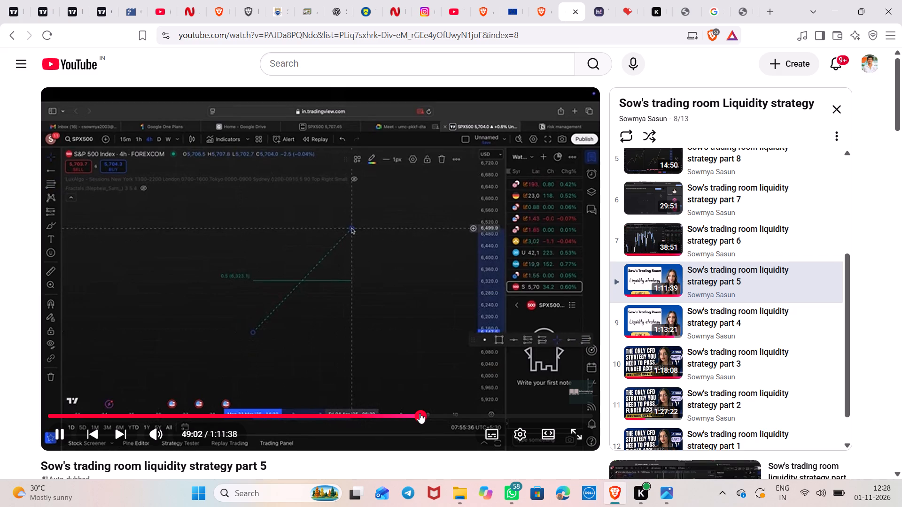
left_click_drag(419, 414, 407, 412)
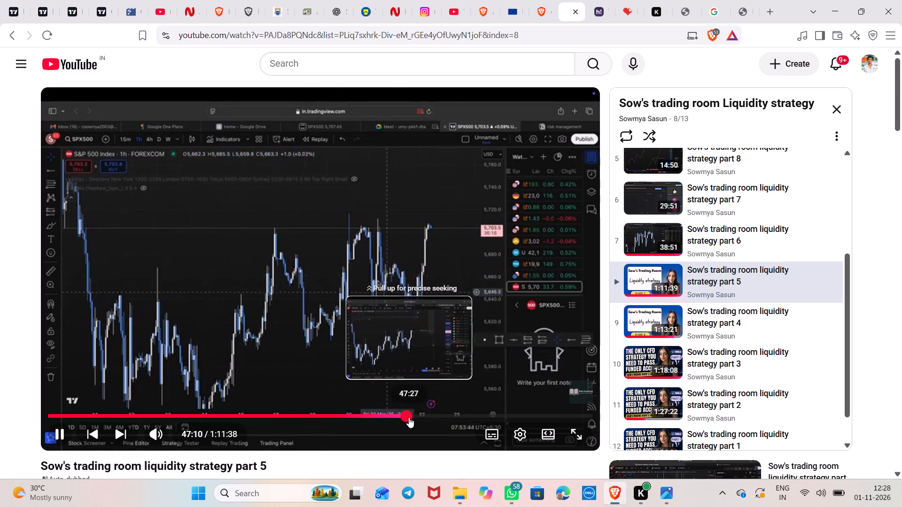
left_click_drag(408, 416, 393, 415)
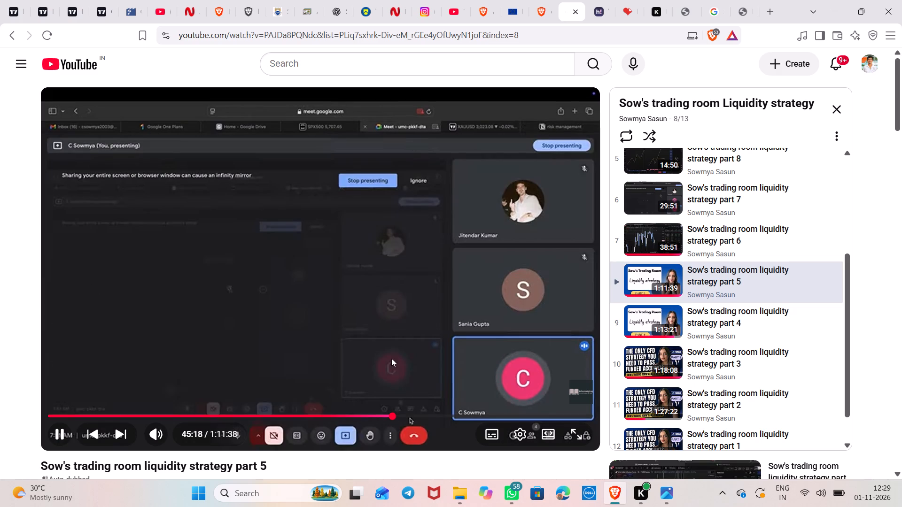
key("j")
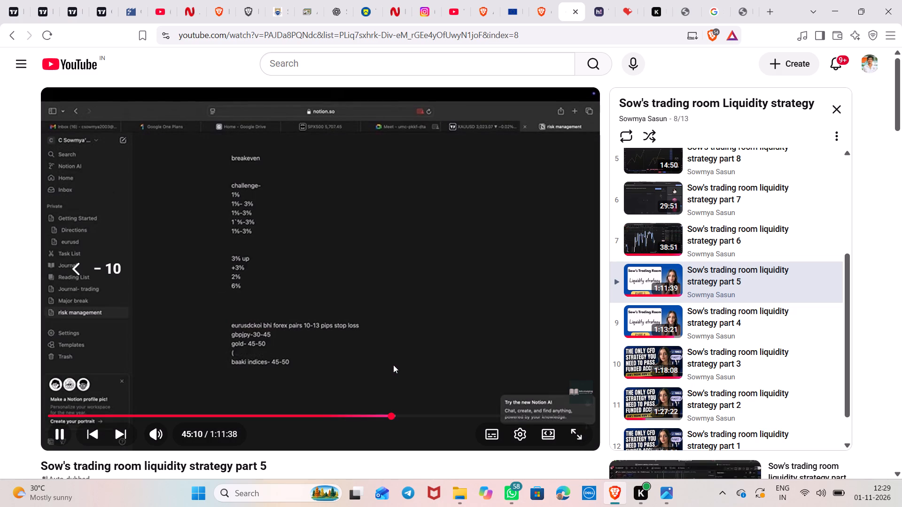
left_click(392, 343)
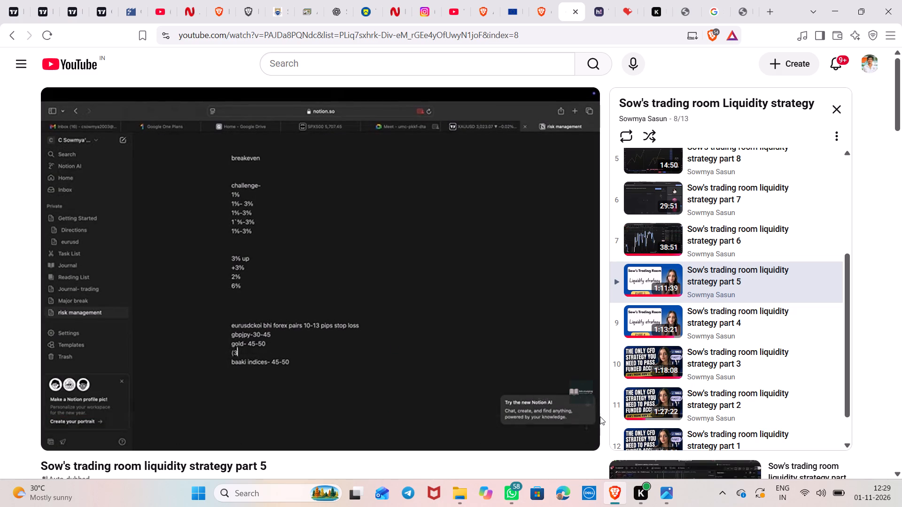
Show the video full screen and rewind to the risk management notes at about 45:08.
left_click(580, 432)
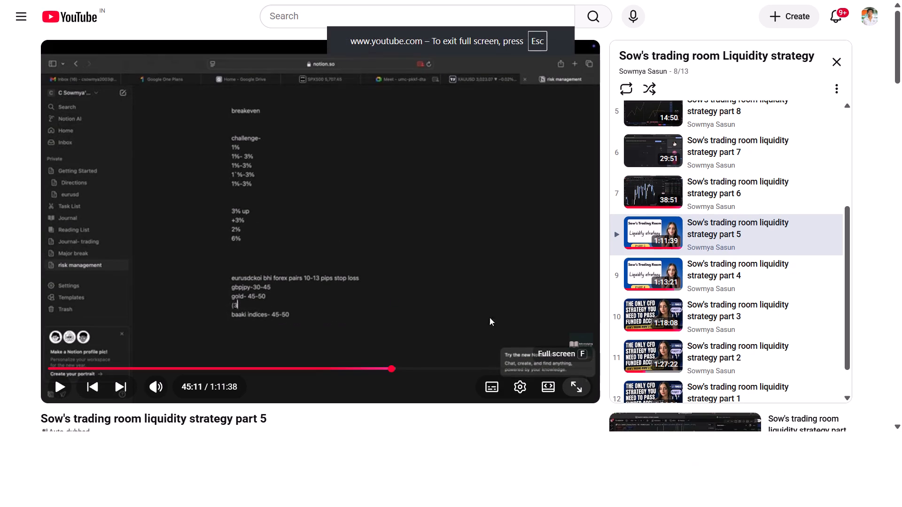
left_click(430, 250)
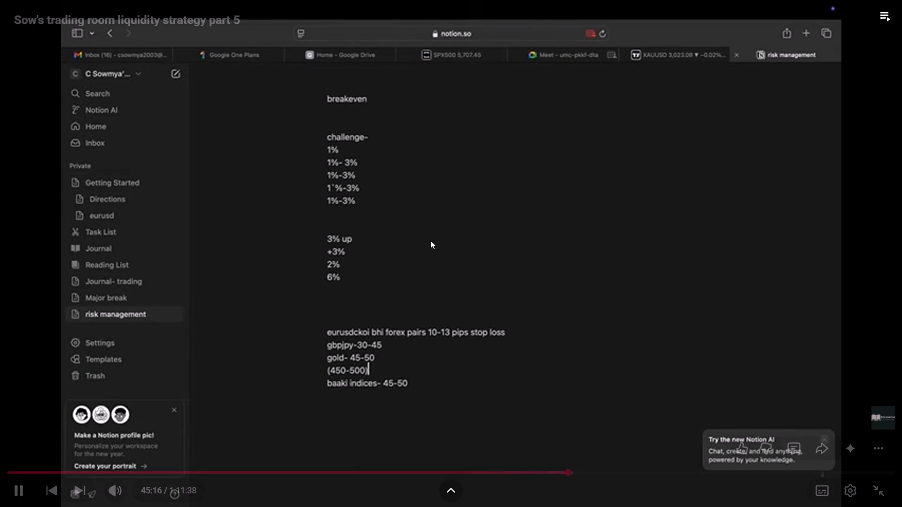
left_click(430, 240)
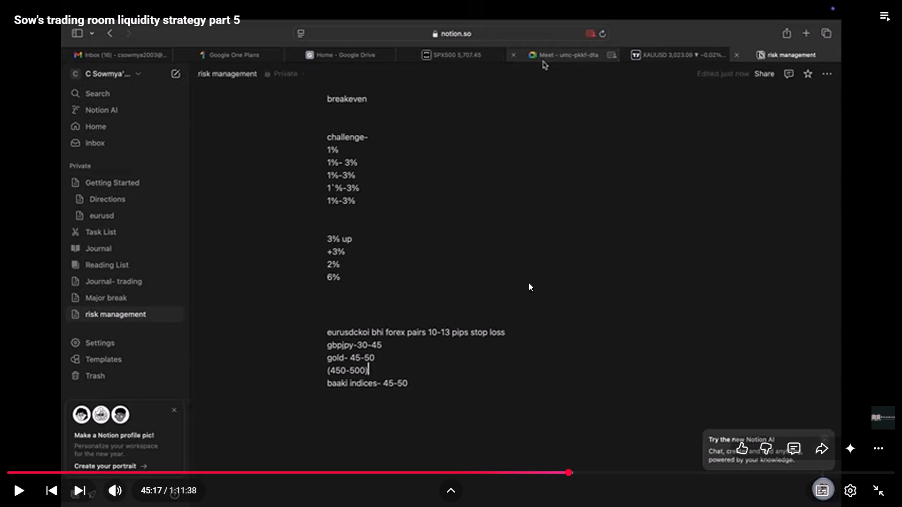
left_click(555, 333)
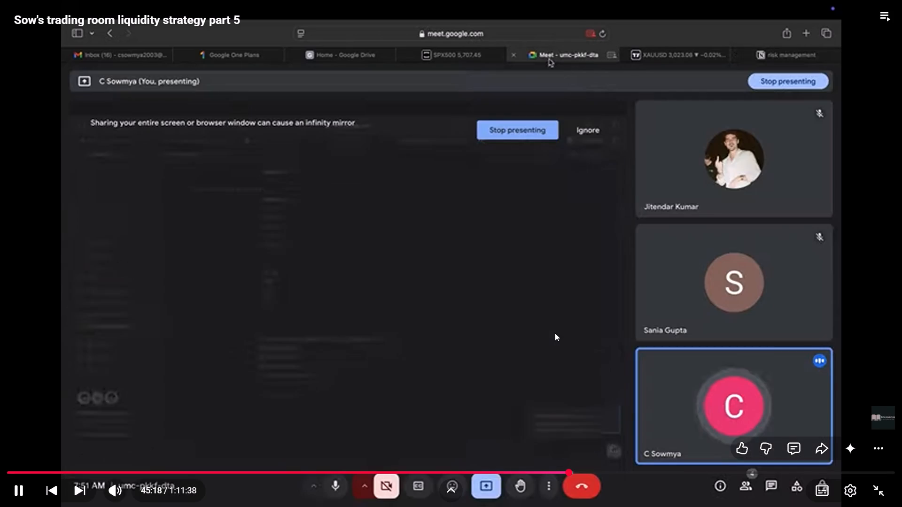
left_click(555, 333)
key("j")
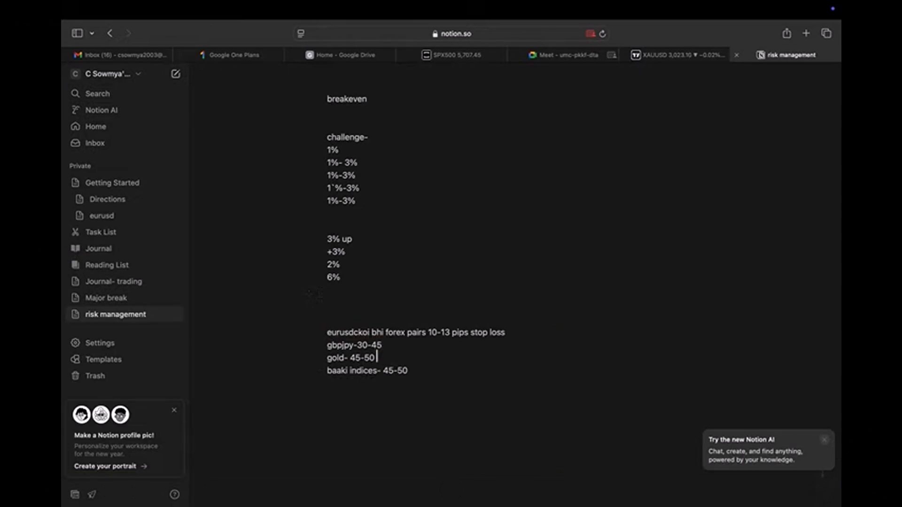
Capture the risk management notes from breakeven to the baaki indices line, save the screenshot as PNG in Downloads, and exit full screen.
key("shift+super+s")
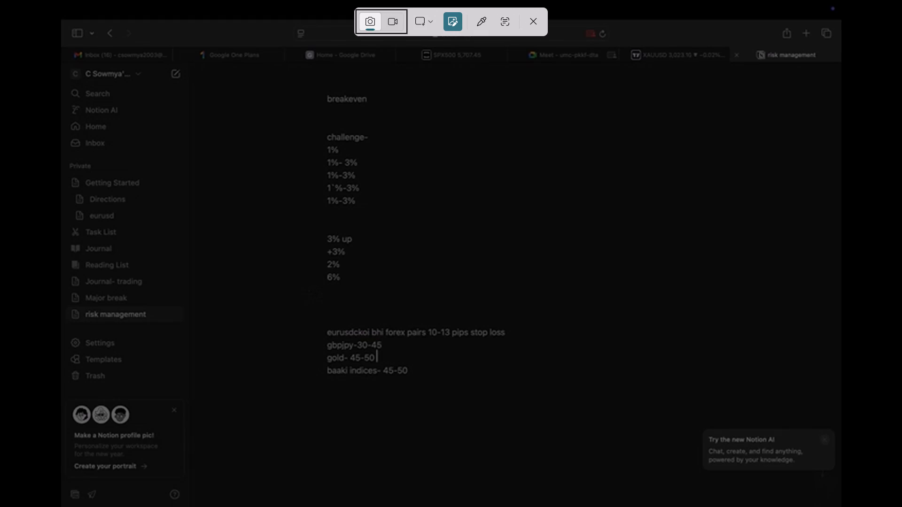
left_click_drag(43, 86, 843, 315)
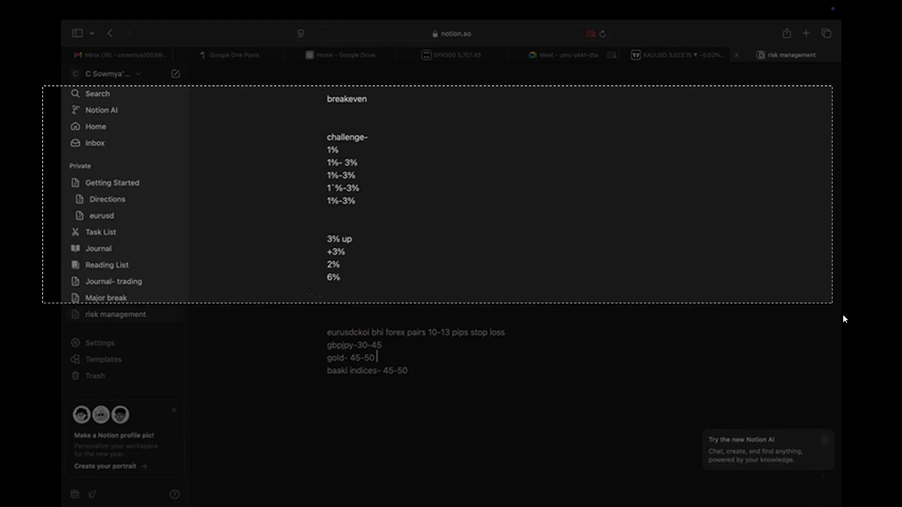
left_click_drag(843, 315, 867, 400)
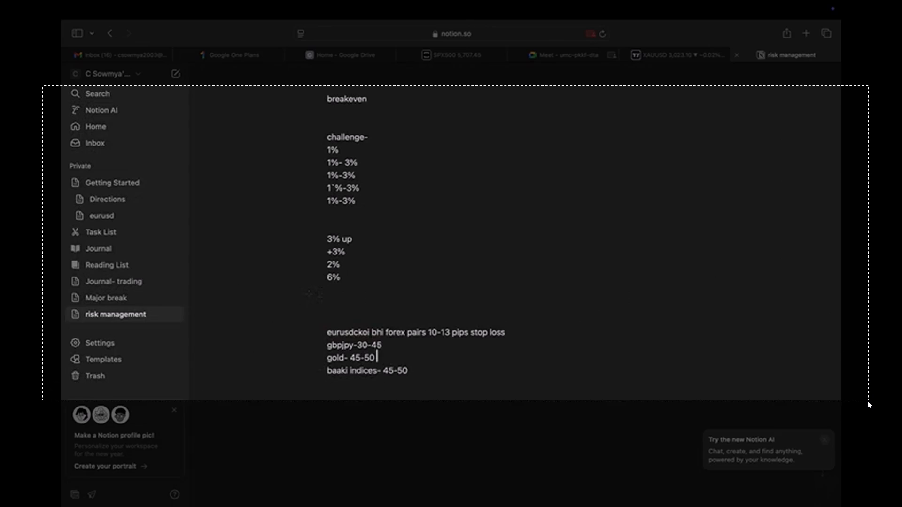
left_click_drag(867, 400, 867, 402)
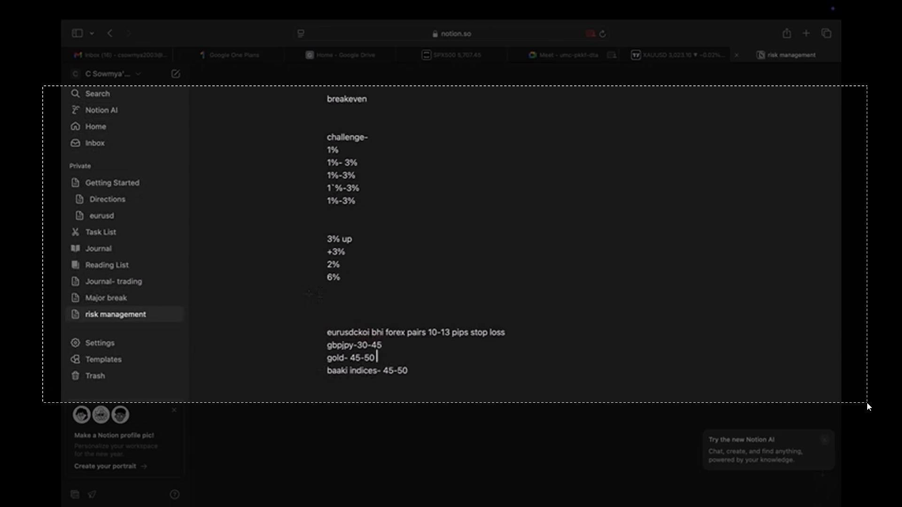
left_click_drag(867, 402, 857, 401)
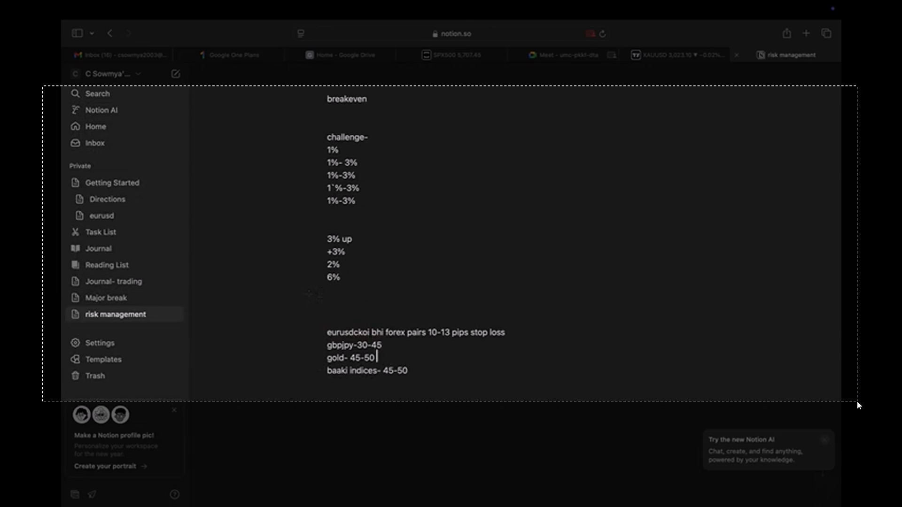
left_click_drag(857, 401, 855, 399)
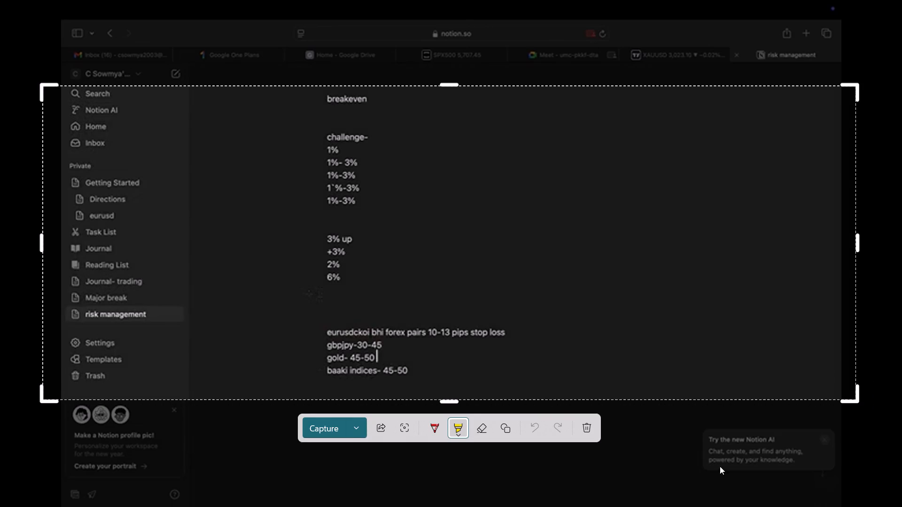
left_click(355, 428)
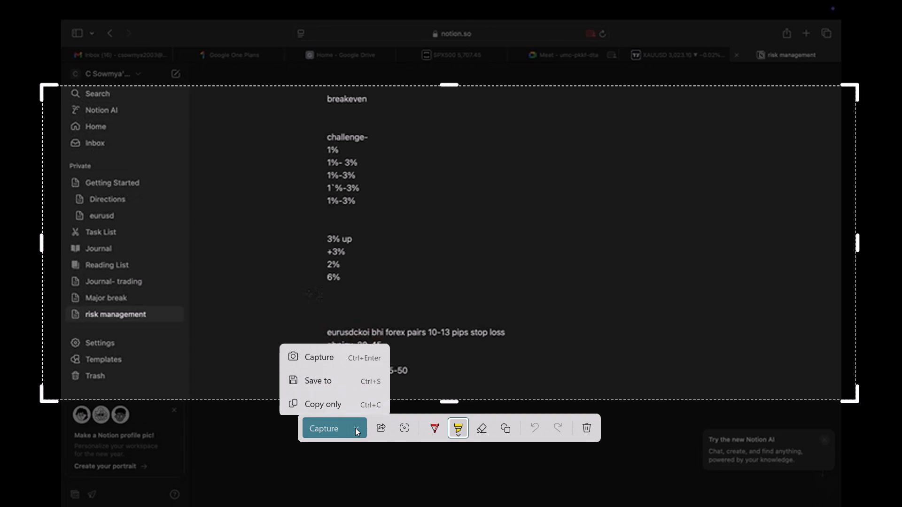
left_click(326, 374)
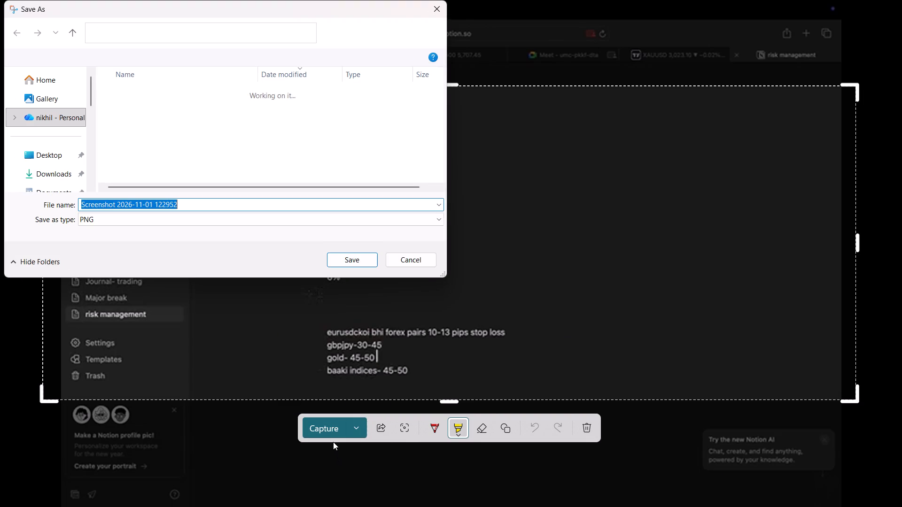
left_click(41, 165)
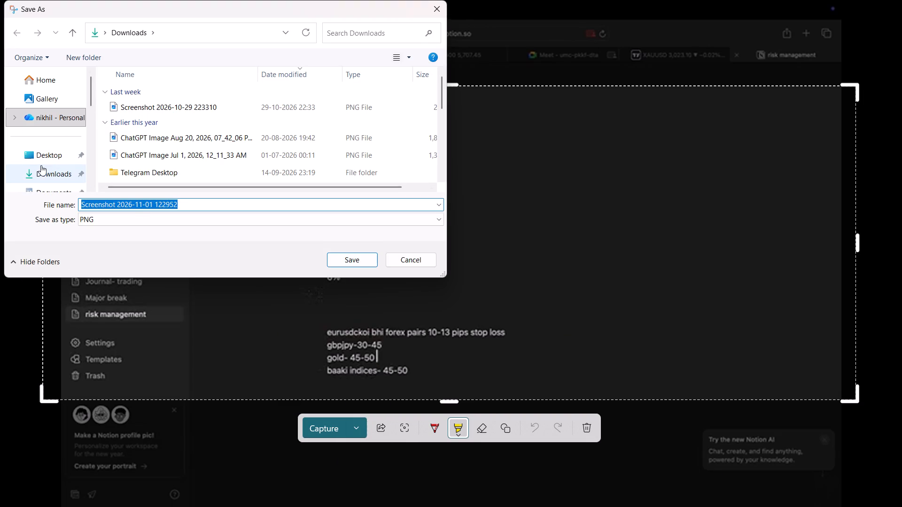
left_click(354, 259)
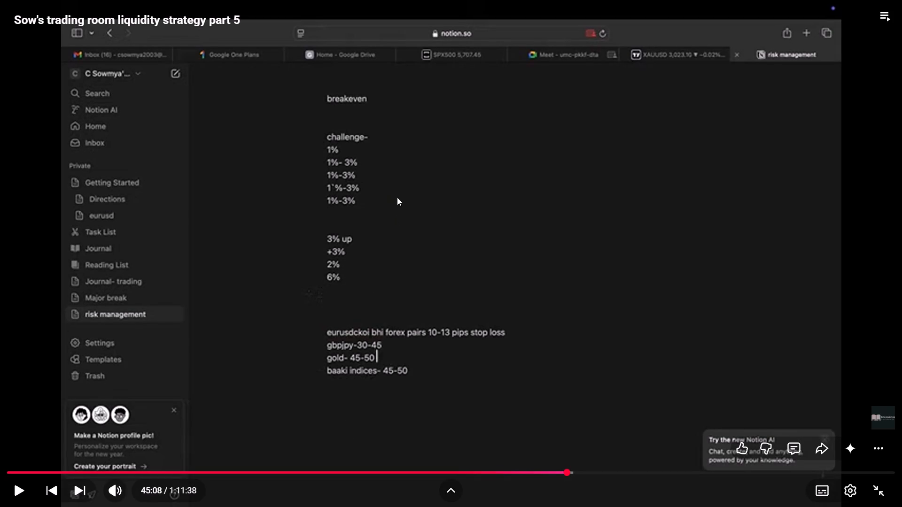
left_click(874, 486)
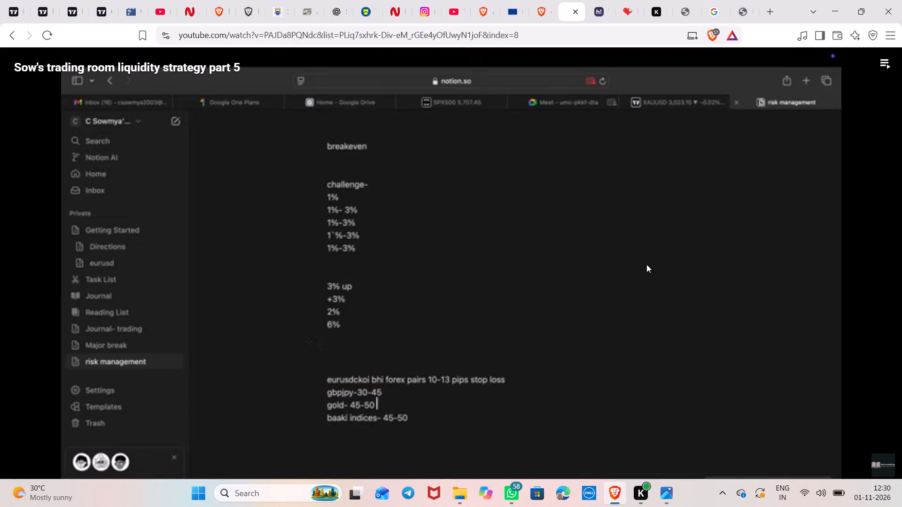
Return to the TradingView EURUSD chart and delete the date and price range drawn from the 1.12060 high.
left_click(0, 0)
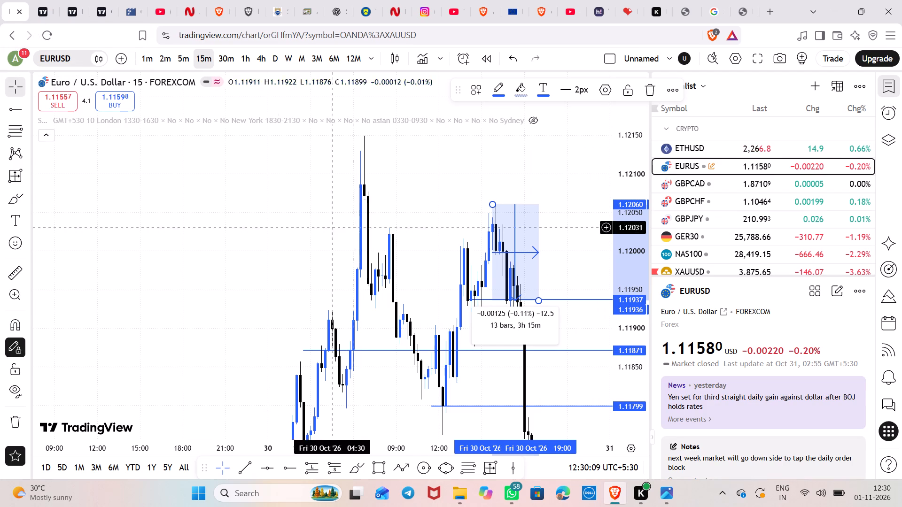
left_click(510, 270)
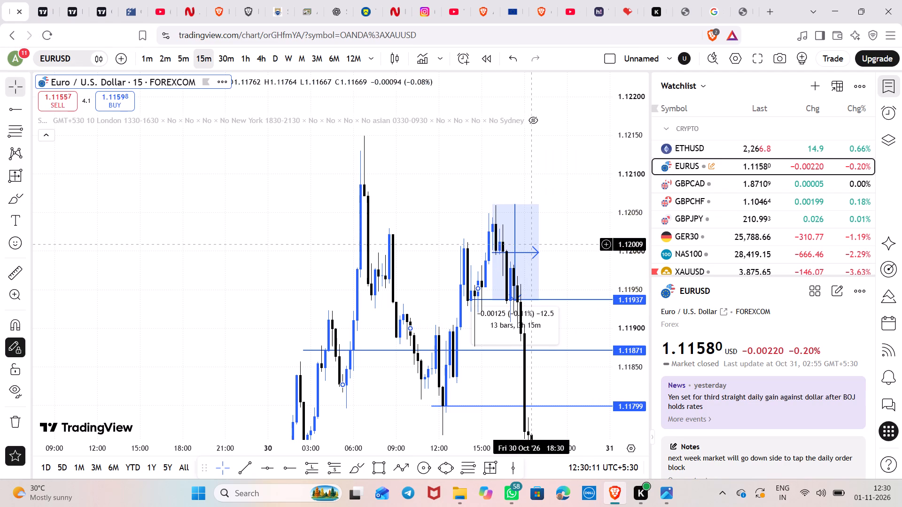
left_click(517, 206)
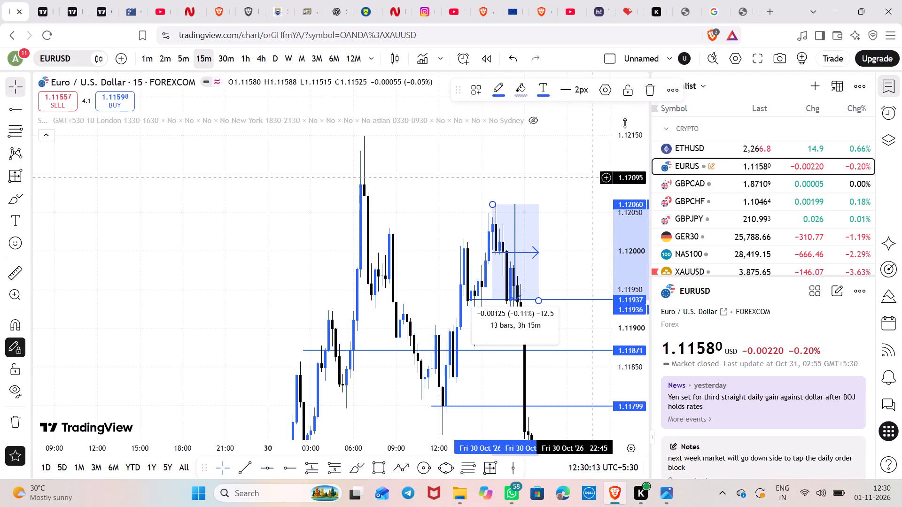
left_click(652, 91)
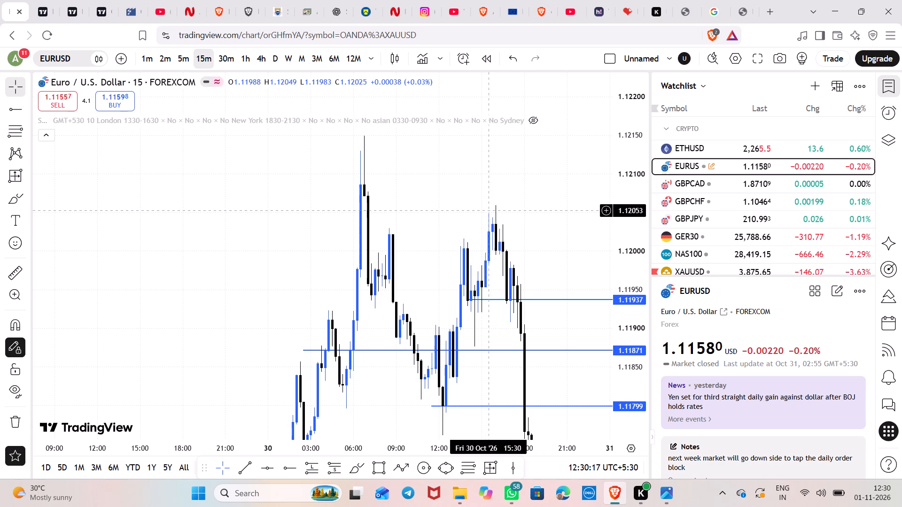
Move the uppermost horizontal ray to 1.11953, starting at the 15:00 candle on 30 October.
scroll(485, 210, "down", 1)
scroll(485, 210, "up", 4)
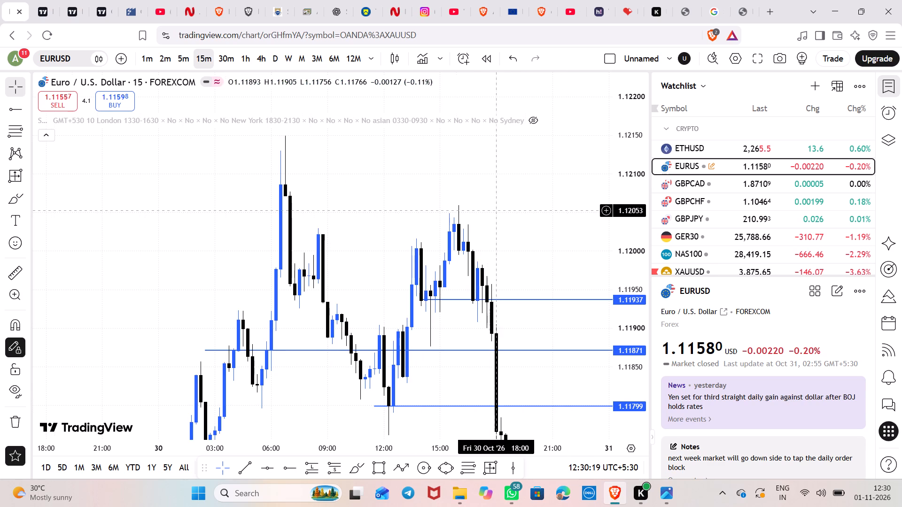
left_click_drag(498, 210, 468, 168)
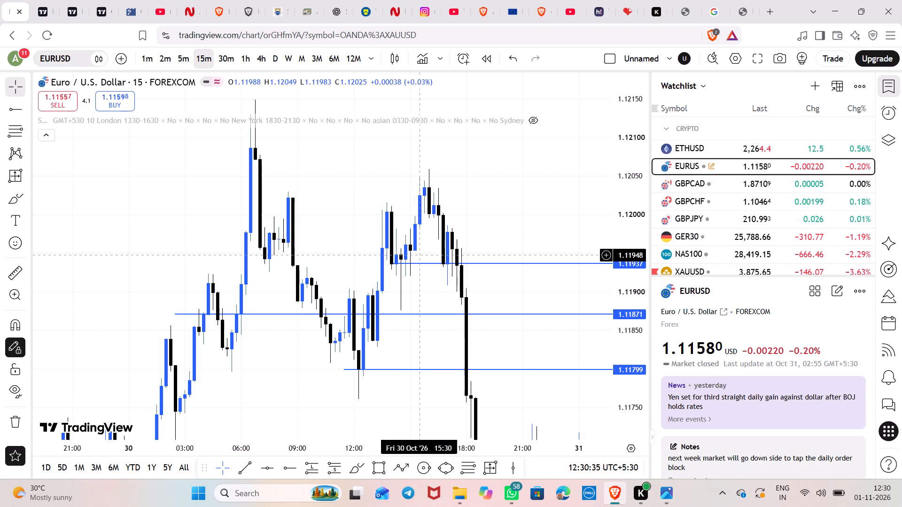
left_click_drag(422, 264, 441, 253)
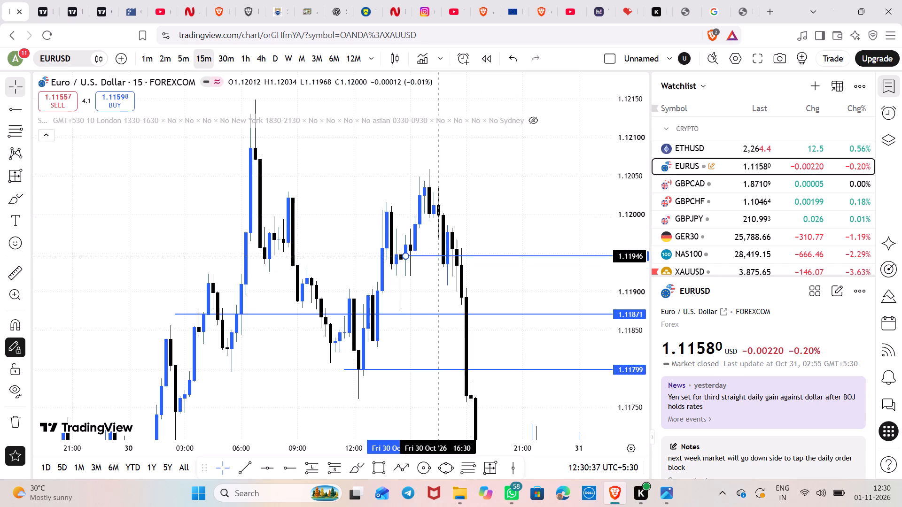
left_click_drag(441, 253, 440, 248)
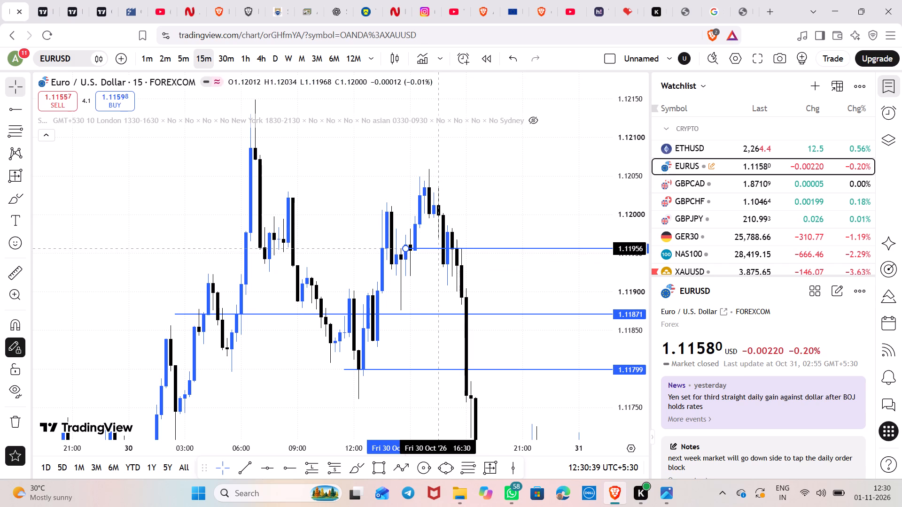
left_click_drag(440, 248, 442, 251)
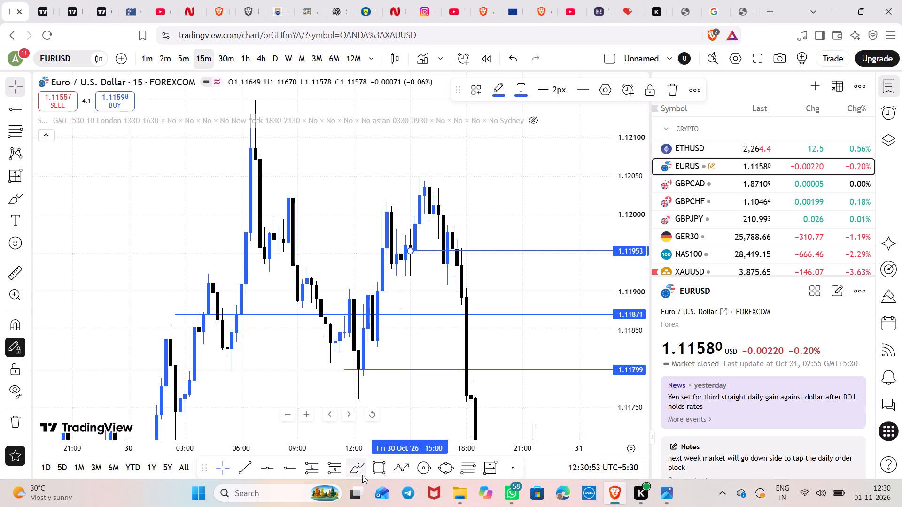
Place a short position on the 30 October 16:30 candle with its entry at 1.11950, just below the upper ray.
left_click(327, 471)
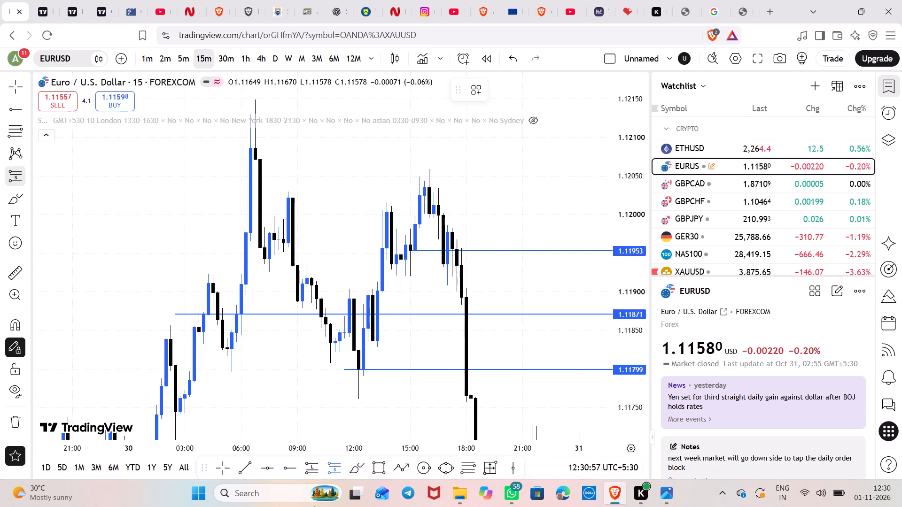
left_click(304, 465)
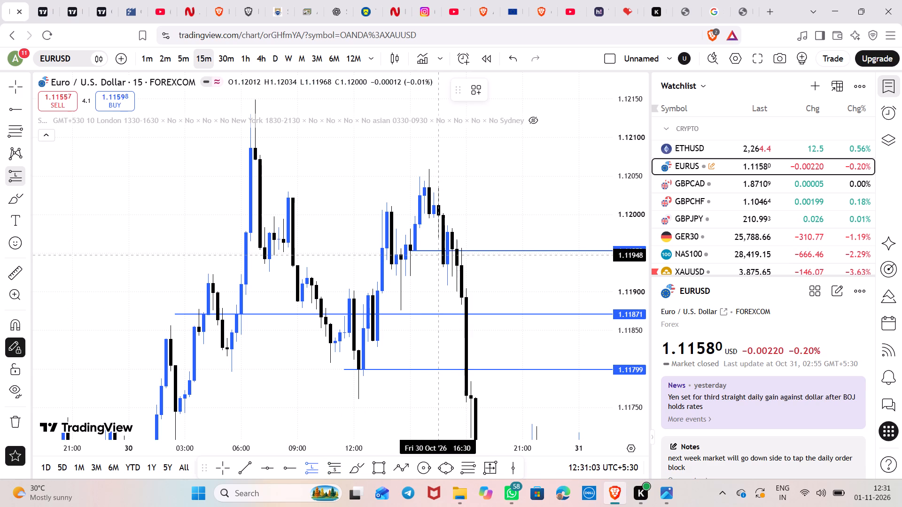
left_click(334, 470)
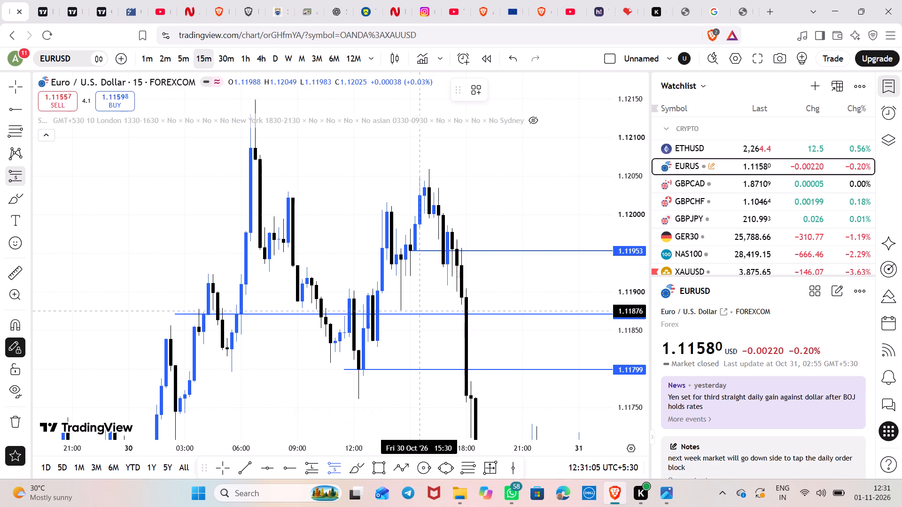
left_click(440, 253)
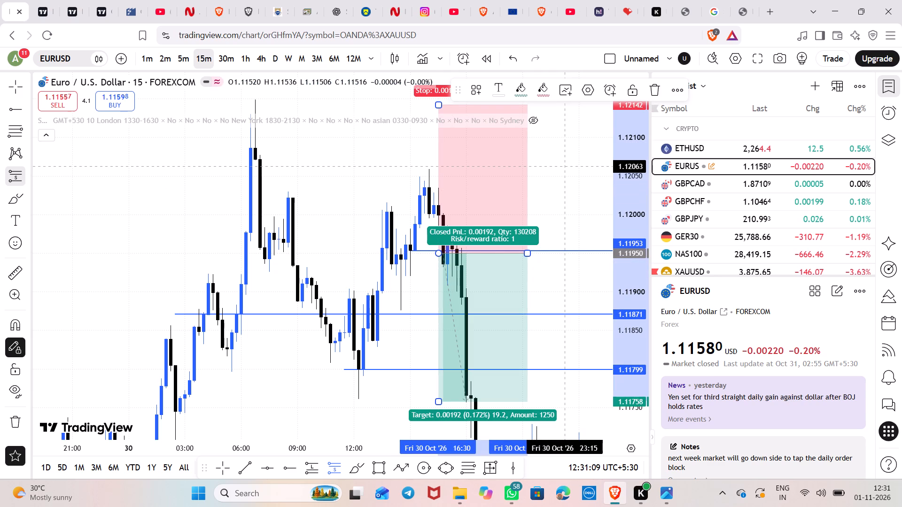
left_click(0, 77)
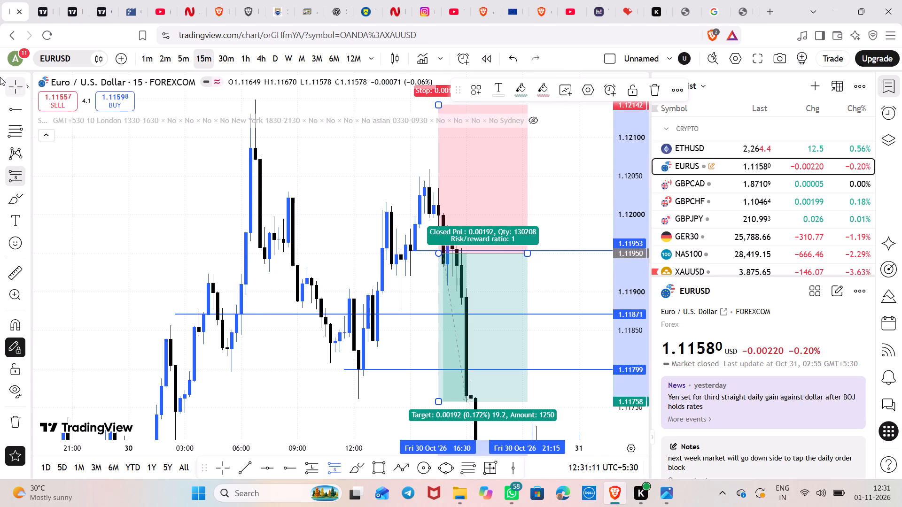
Tighten the short position's stop to 1.12068, about 11.8 pips from entry and just above the recent swing high.
left_click_drag(409, 169, 405, 208)
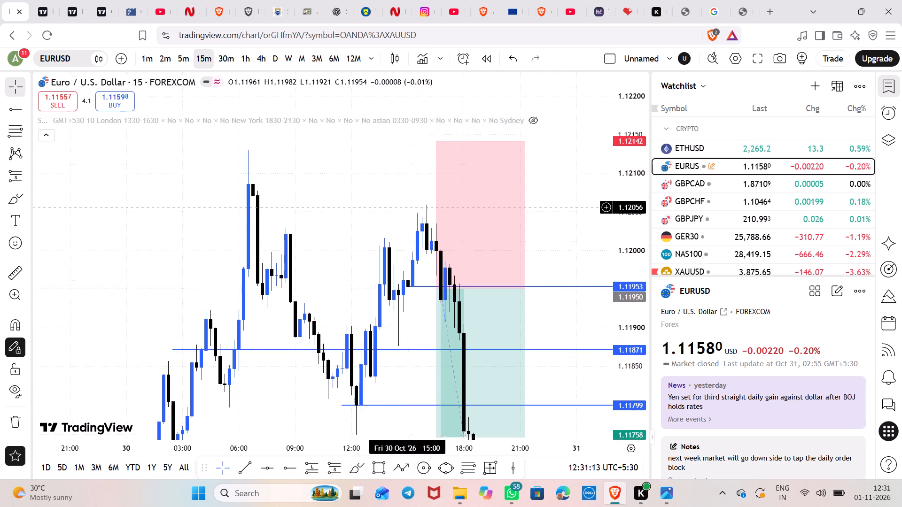
left_click_drag(436, 145, 435, 159)
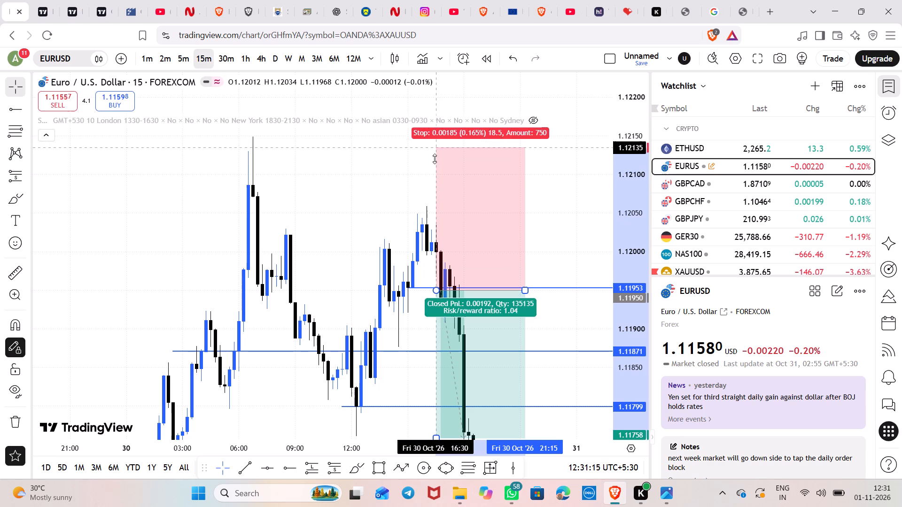
left_click_drag(435, 159, 431, 197)
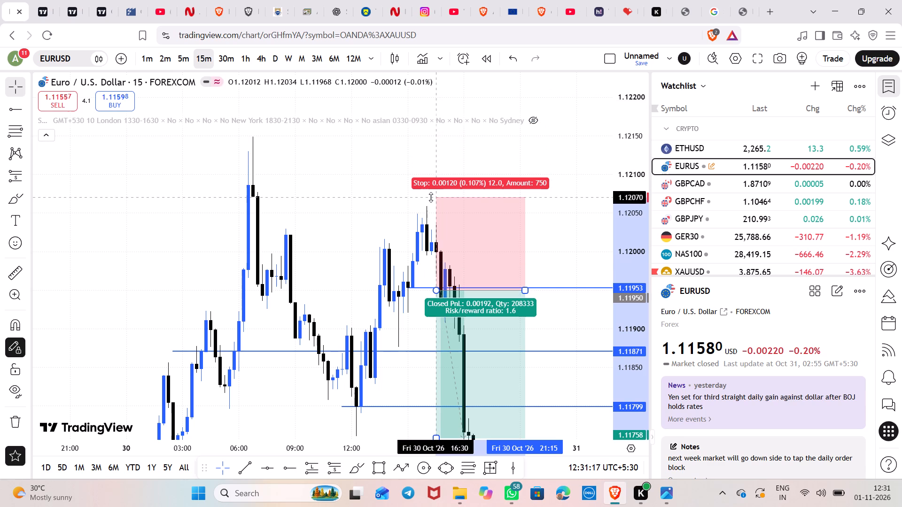
left_click_drag(431, 197, 431, 200)
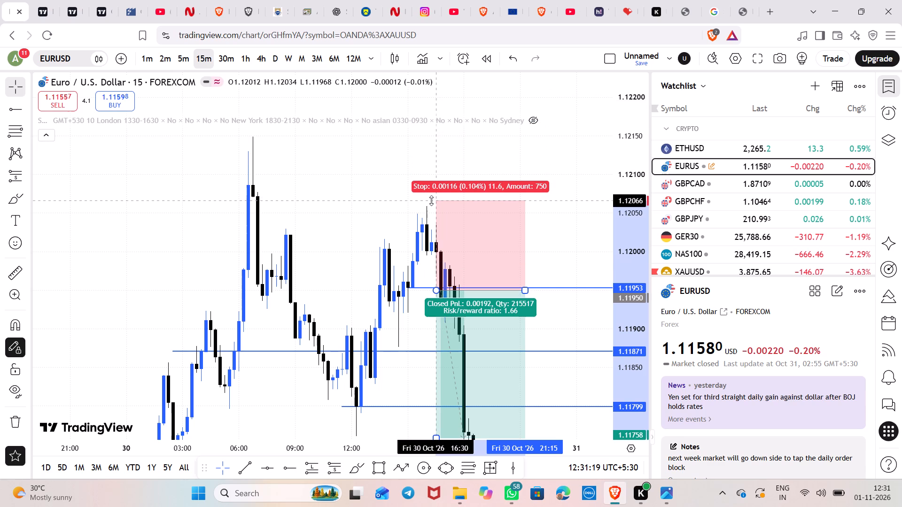
left_click_drag(431, 200, 432, 199)
left_click_drag(432, 199, 433, 201)
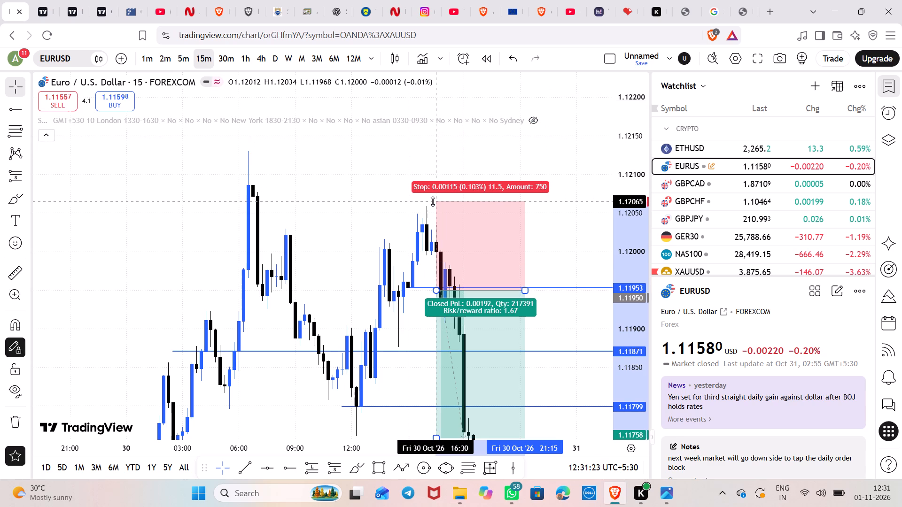
left_click_drag(433, 201, 433, 199)
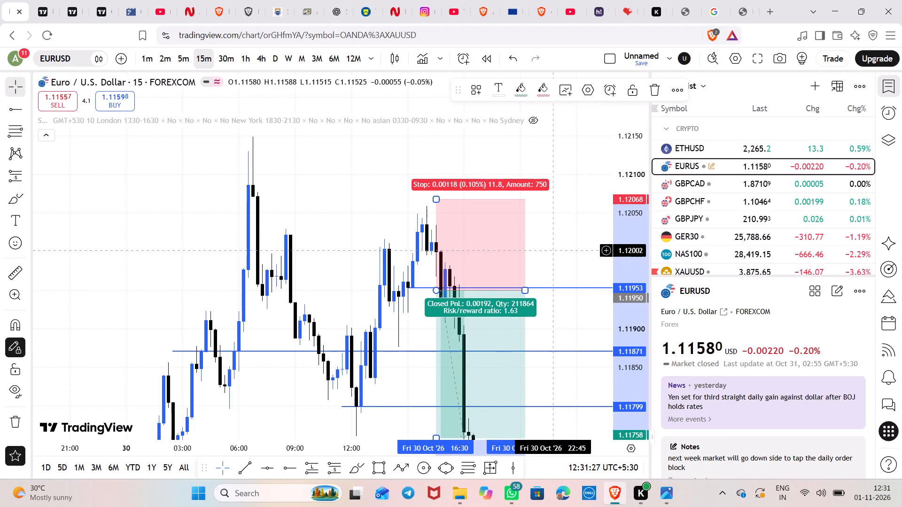
left_click(586, 232)
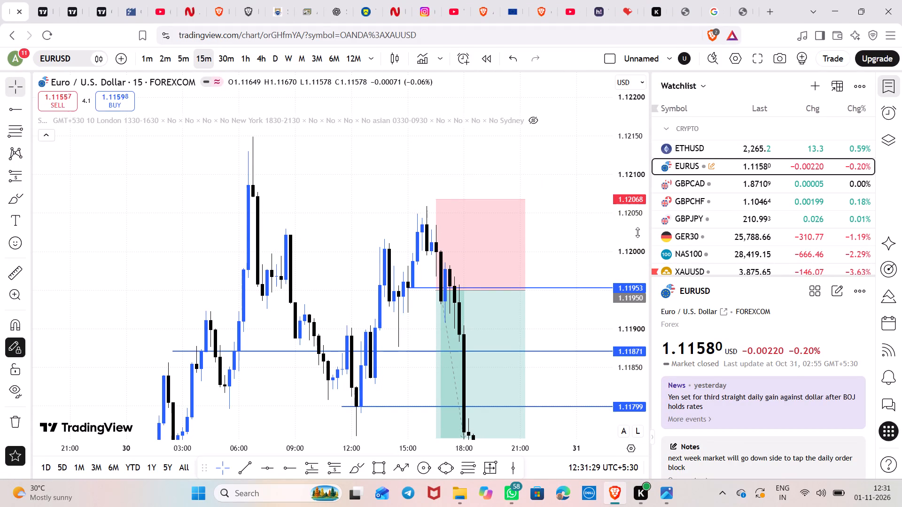
Extend the short position's target down to 1.11589, just above the lowest horizontal level.
scroll(638, 232, "down", 15)
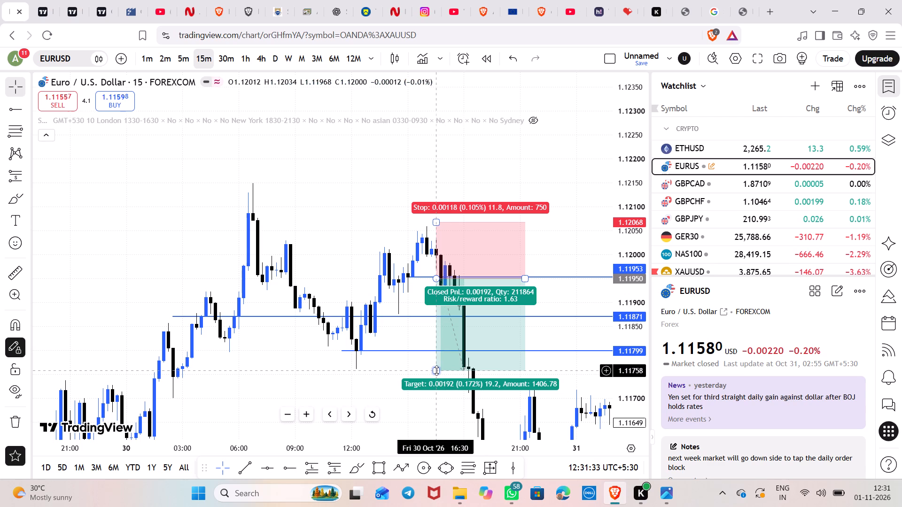
left_click_drag(436, 370, 438, 416)
left_click_drag(412, 367, 356, 240)
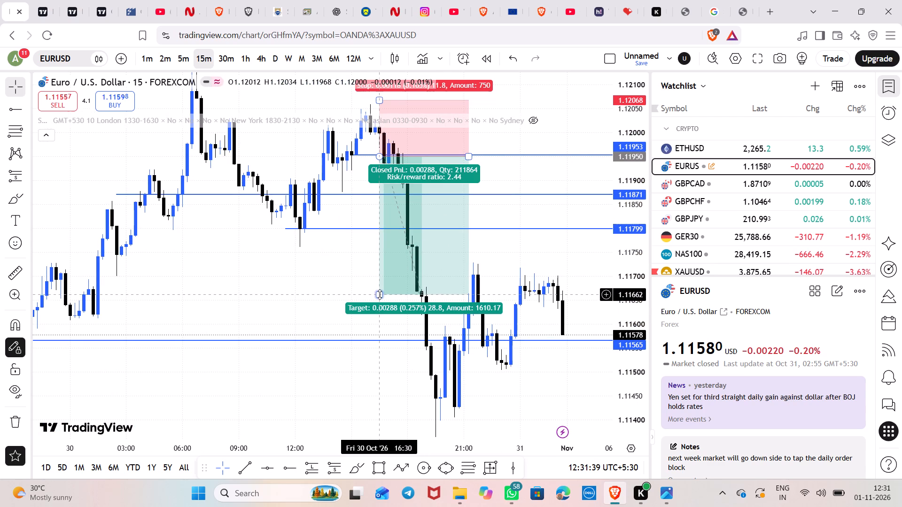
left_click_drag(380, 294, 381, 317)
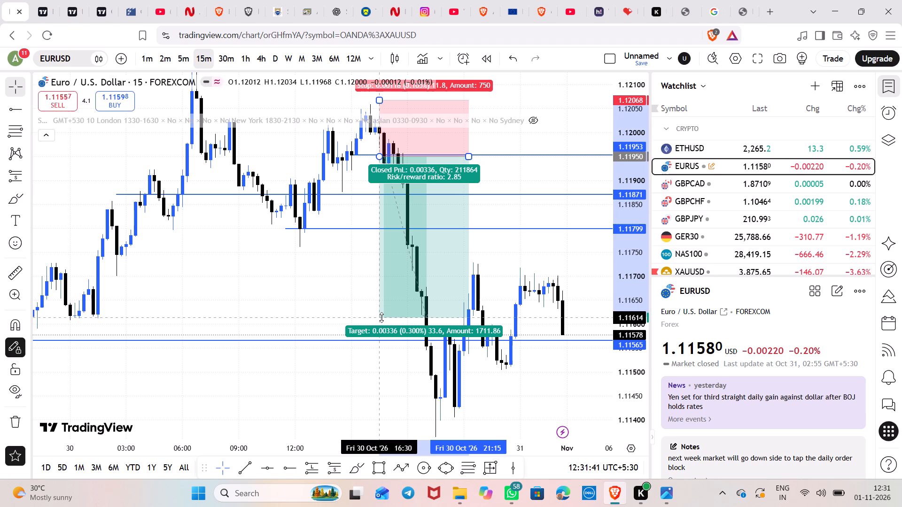
left_click_drag(381, 317, 381, 325)
left_click_drag(381, 325, 381, 330)
left_click(352, 266)
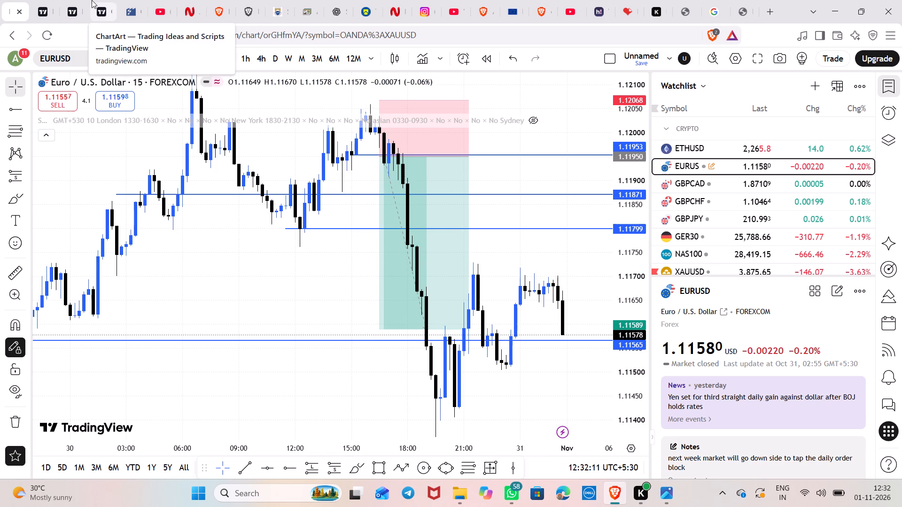
Switch to the Forex Factory calendar and examine the scheduled news from Thursday 29 October to Saturday 31 October, especially EUR and USD events.
left_click(127, 6)
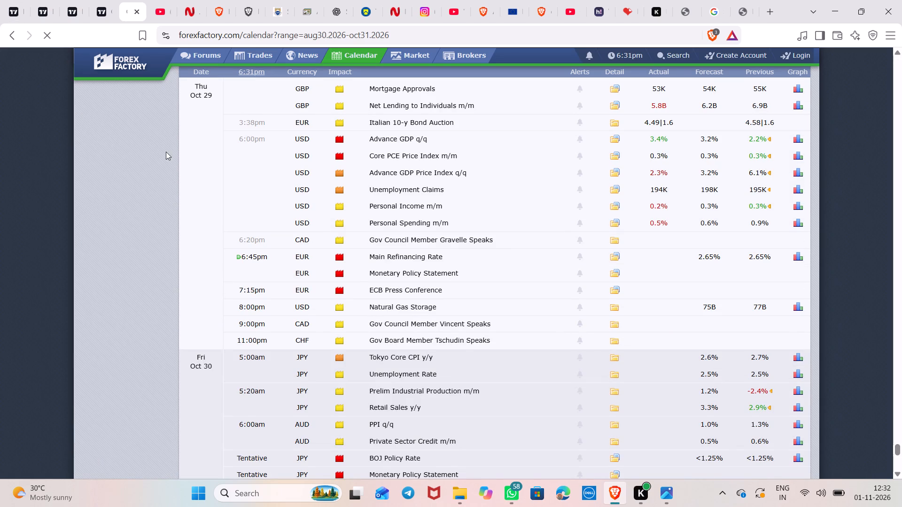
scroll(255, 152, "down", 1)
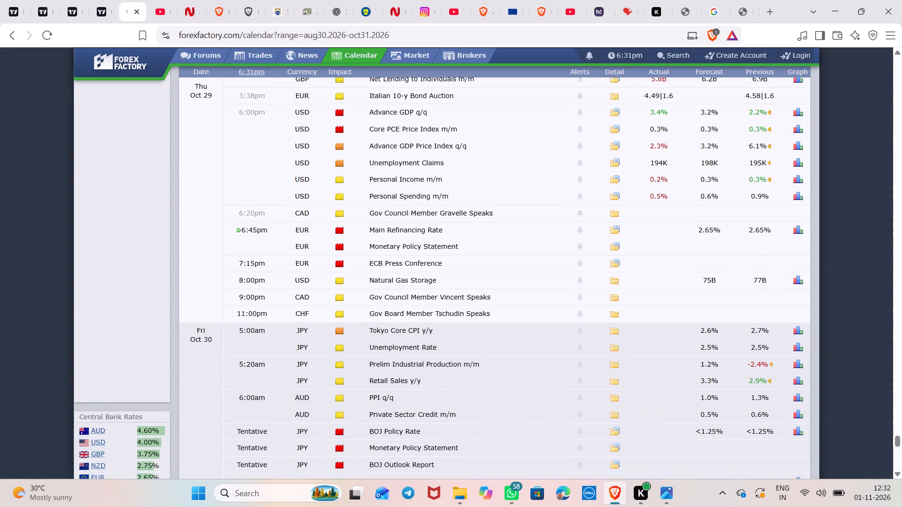
scroll(255, 152, "down", 3)
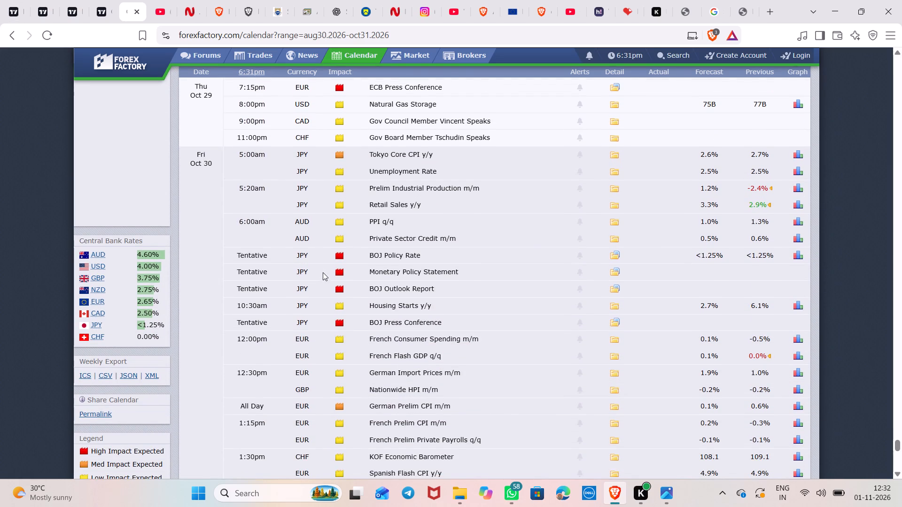
scroll(325, 286, "down", 5)
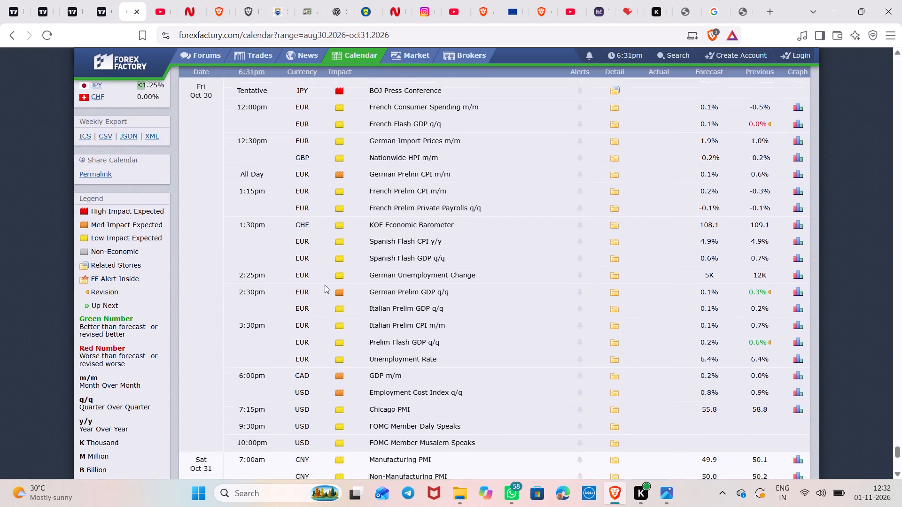
scroll(325, 285, "down", 1)
scroll(325, 285, "up", 8)
scroll(325, 285, "down", 2)
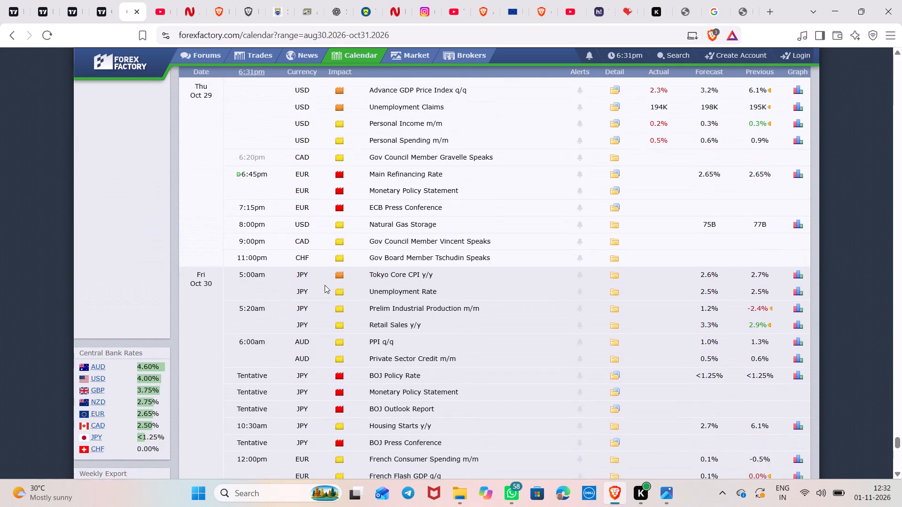
scroll(325, 285, "down", 7)
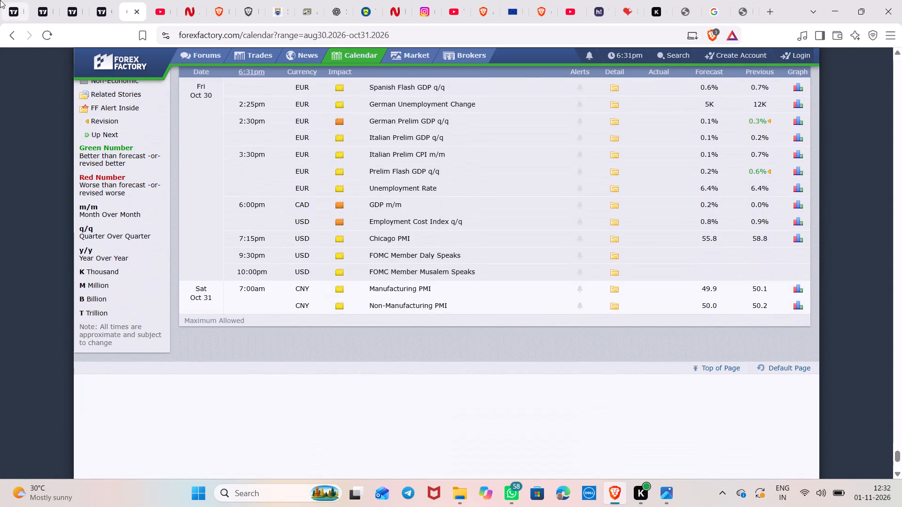
Return to the EURUSD 15-minute chart and review the short position against the marked levels.
left_click(0, 0)
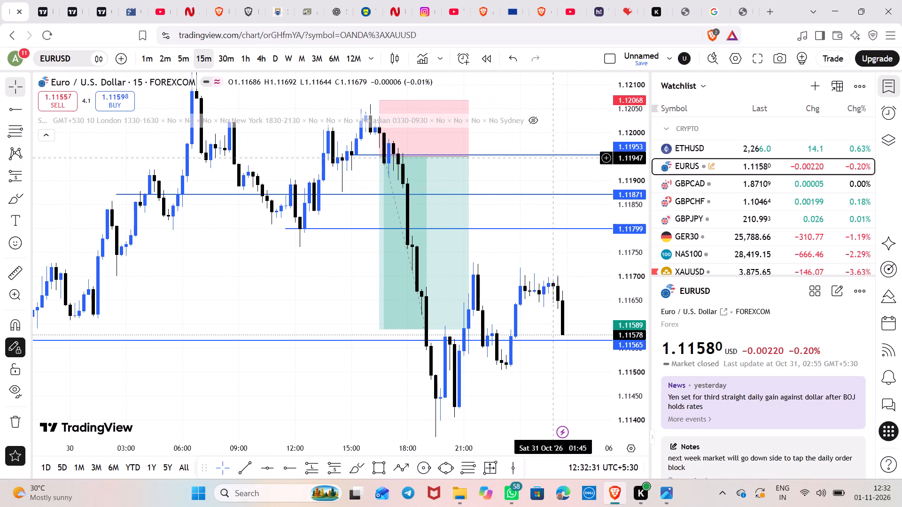
scroll(629, 157, "down", 17)
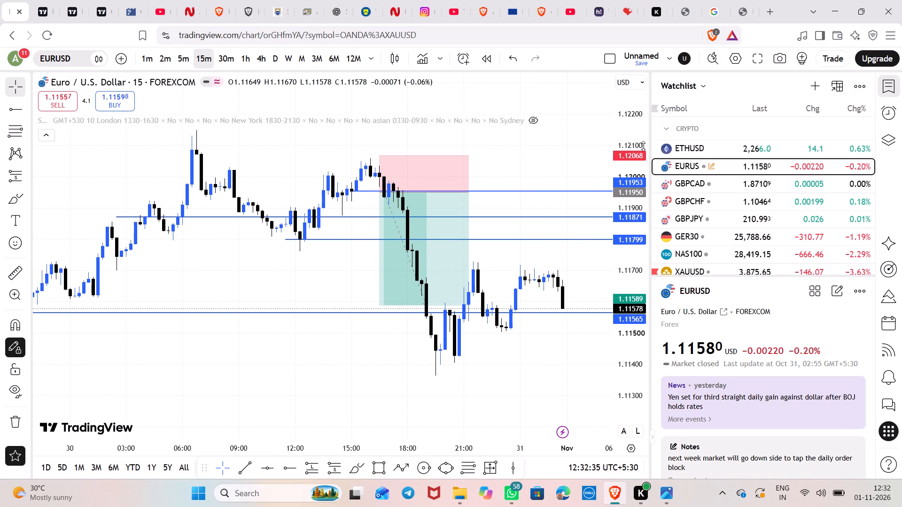
scroll(635, 145, "up", 9)
left_click_drag(512, 148, 597, 227)
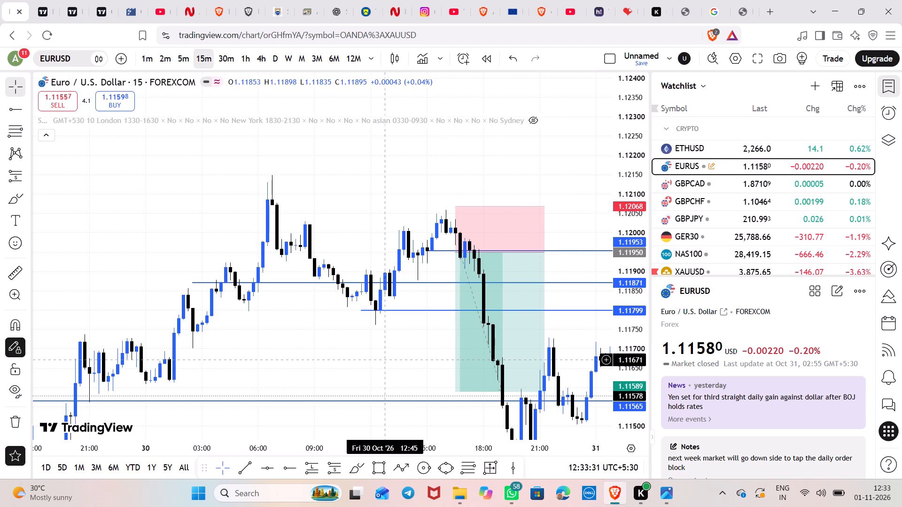
Review the EURUSD short position and marked levels on the 15-minute, 1-hour and 4-hour charts.
left_click_drag(383, 349, 361, 337)
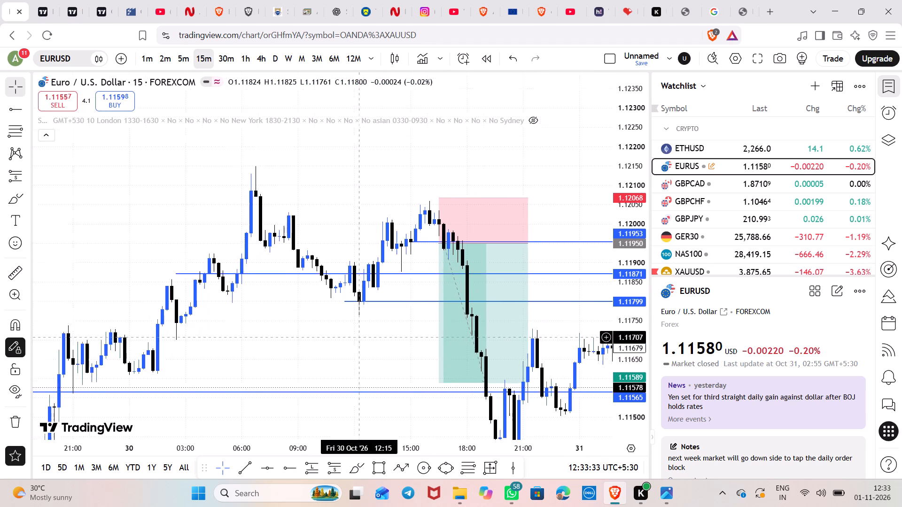
left_click_drag(361, 337, 253, 322)
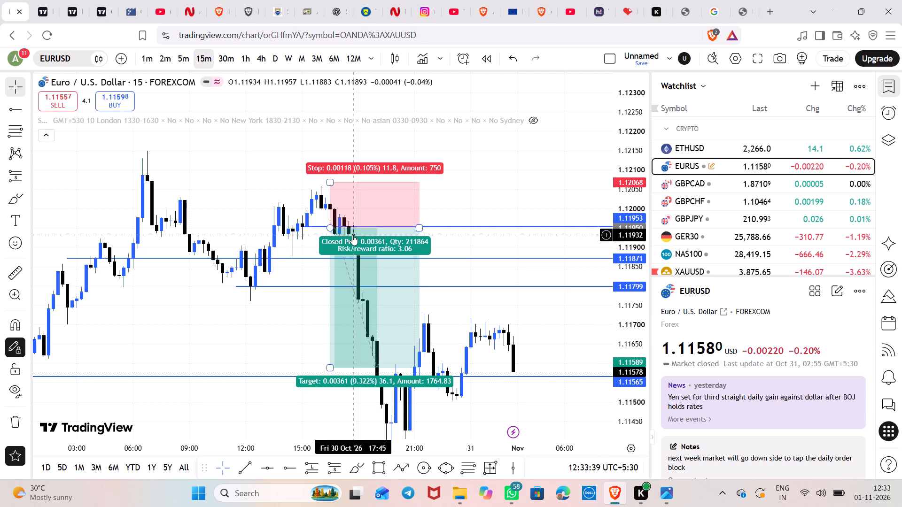
scroll(352, 235, "down", 6)
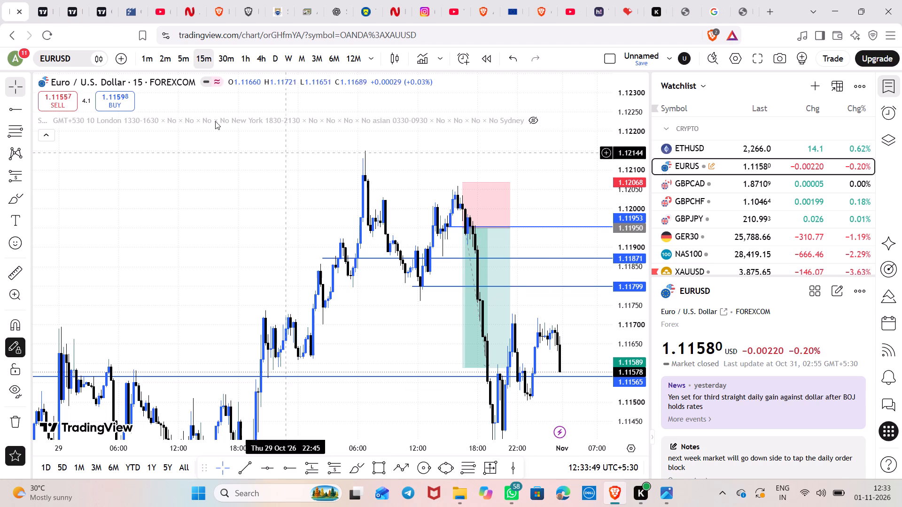
left_click(240, 57)
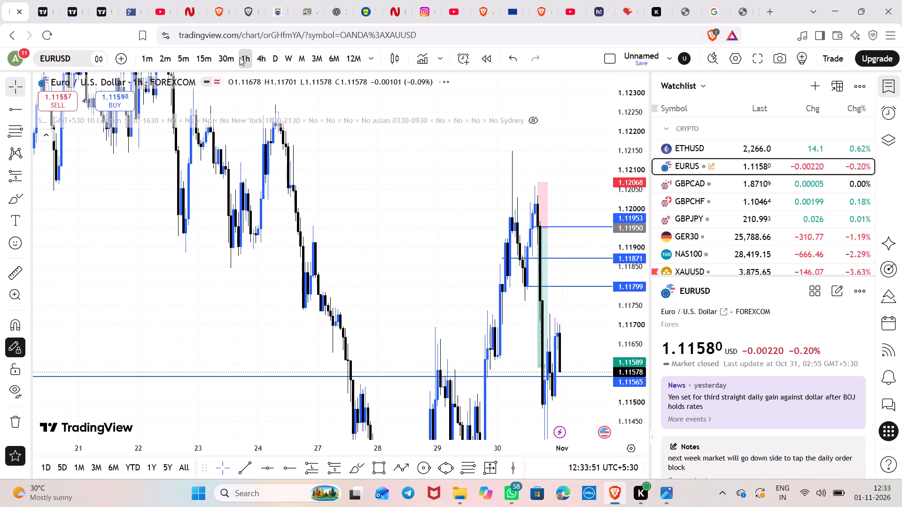
scroll(540, 303, "up", 5)
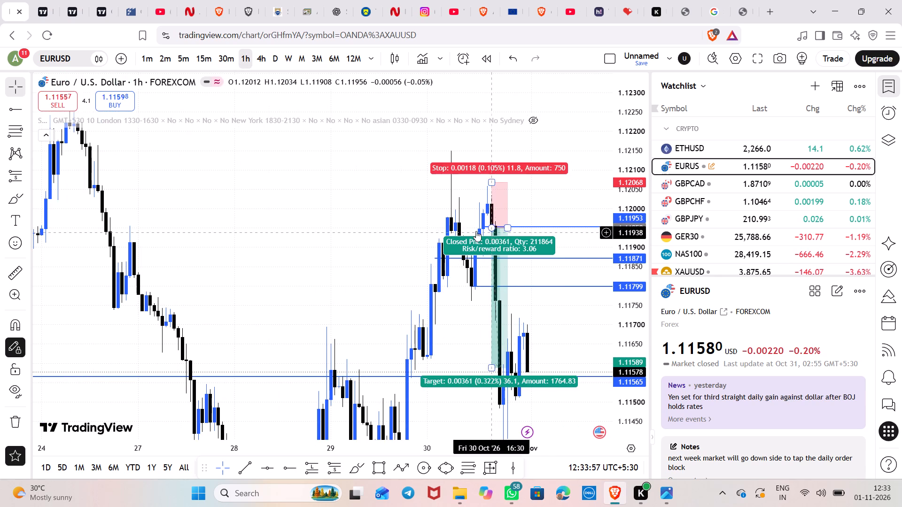
left_click(262, 56)
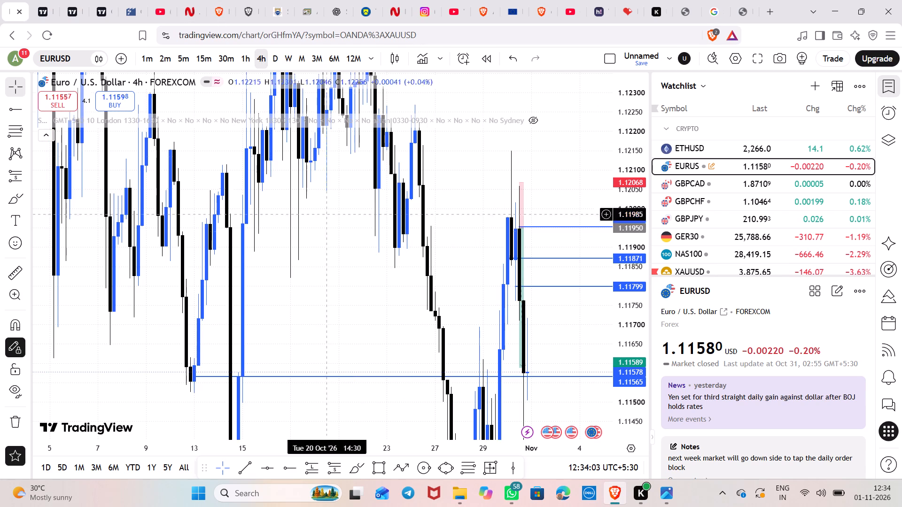
scroll(399, 307, "up", 5)
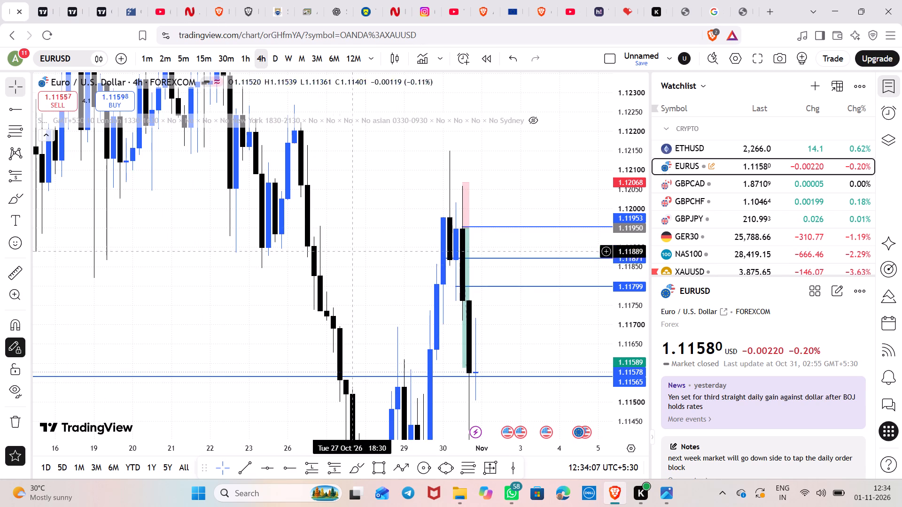
Examine EURUSD's recent price swings around the marked levels on the daily chart, and return to the 4-hour chart.
left_click(271, 60)
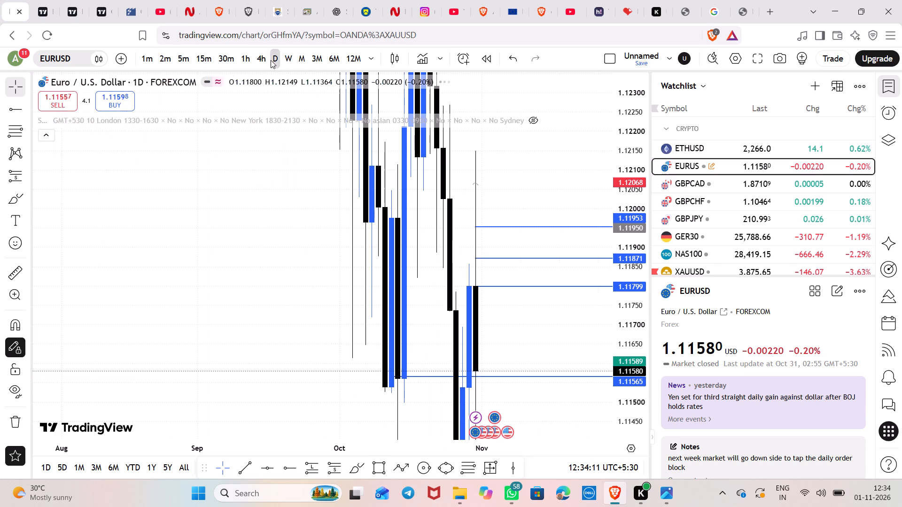
scroll(507, 279, "down", 1)
scroll(632, 229, "down", 5)
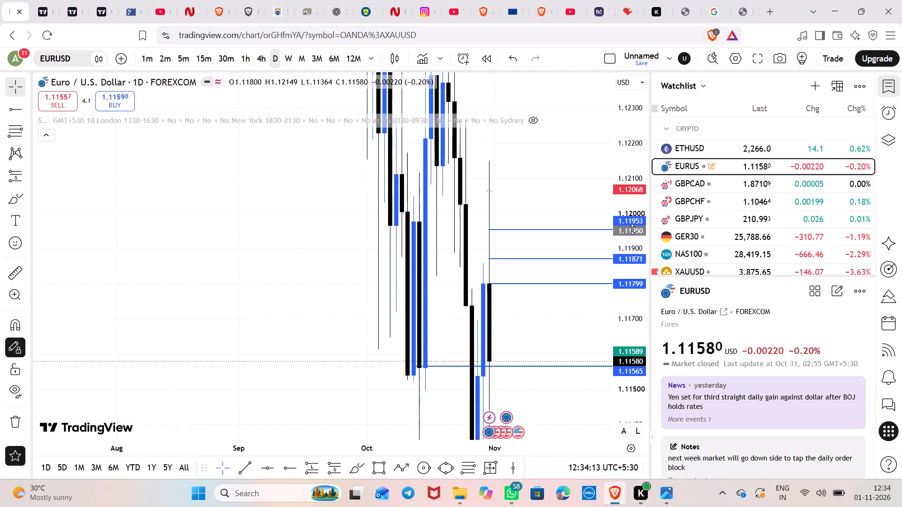
scroll(632, 229, "down", 5)
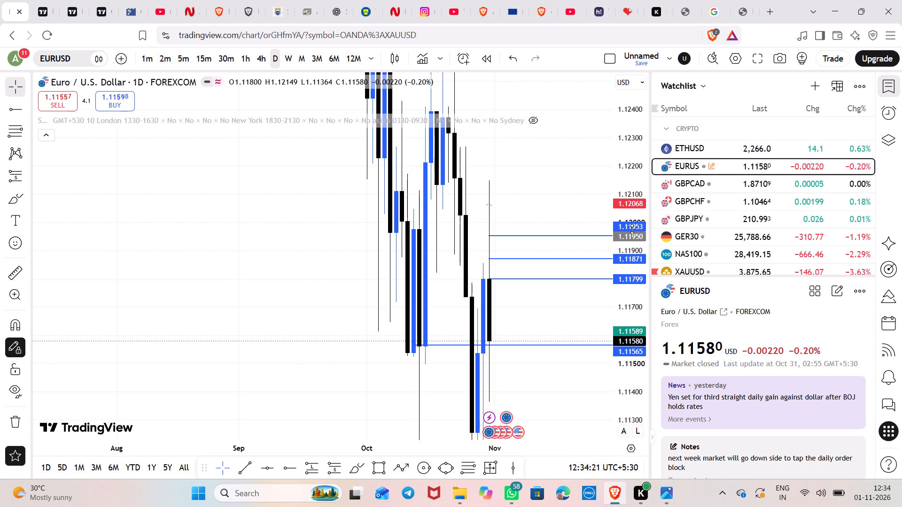
scroll(632, 229, "down", 5)
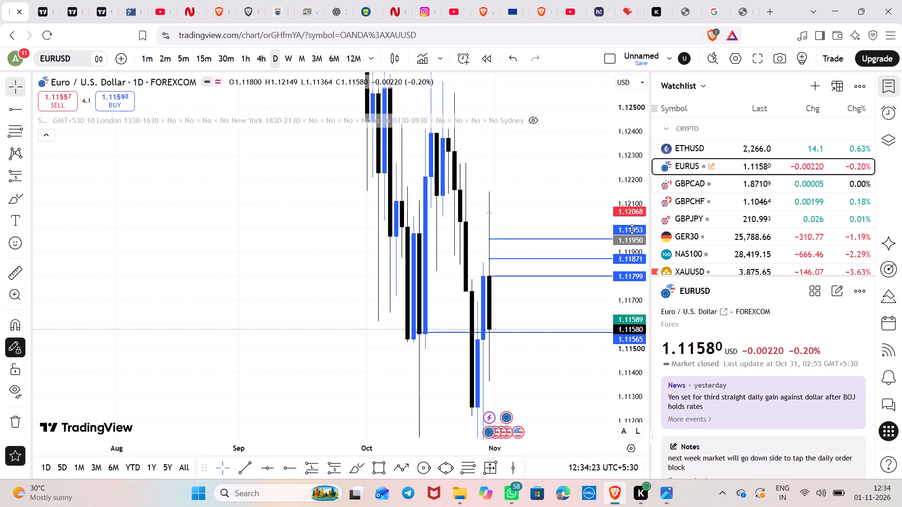
scroll(632, 229, "down", 3)
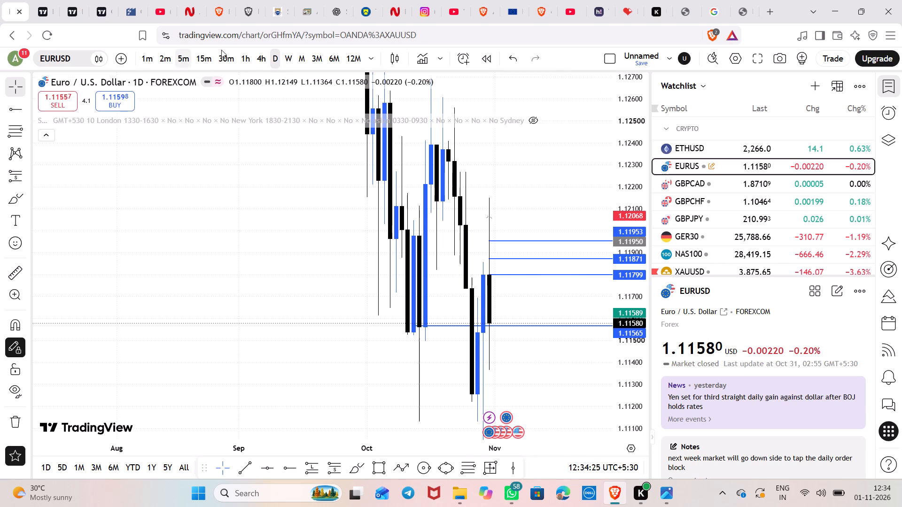
left_click_drag(256, 46, 259, 58)
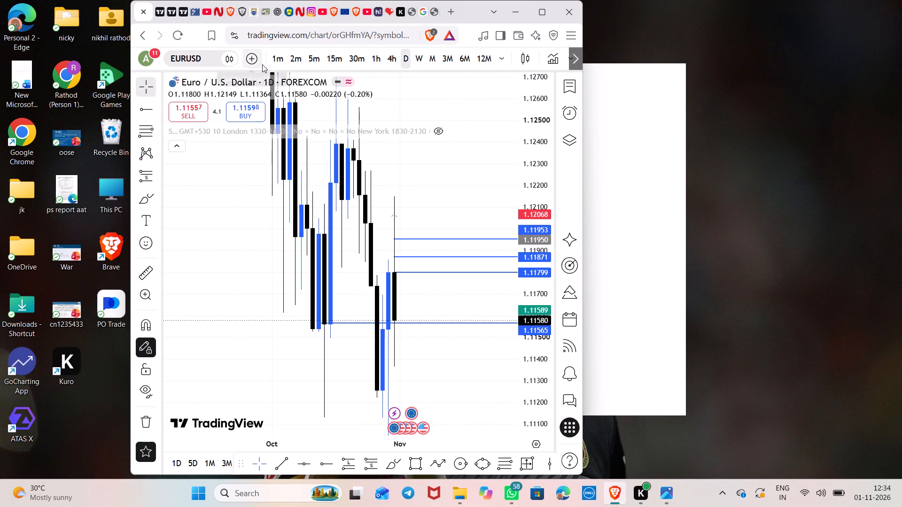
left_click(533, 11)
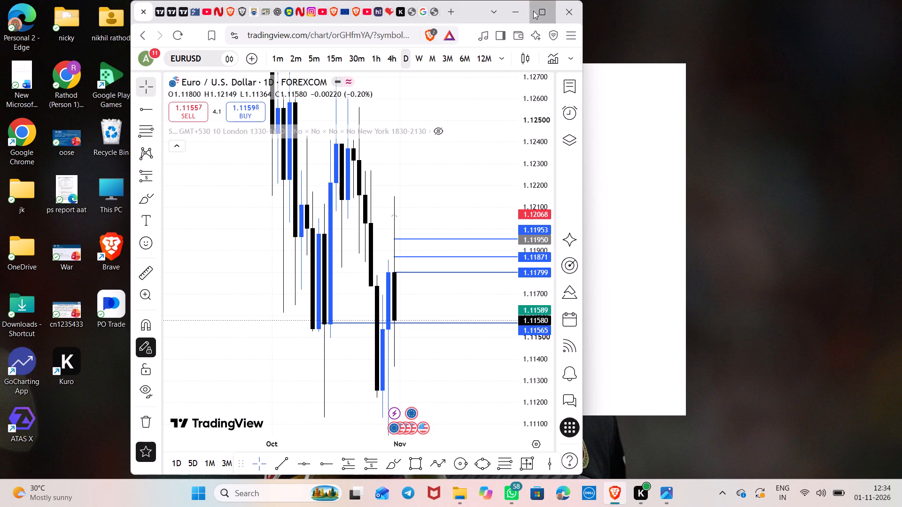
left_click(263, 63)
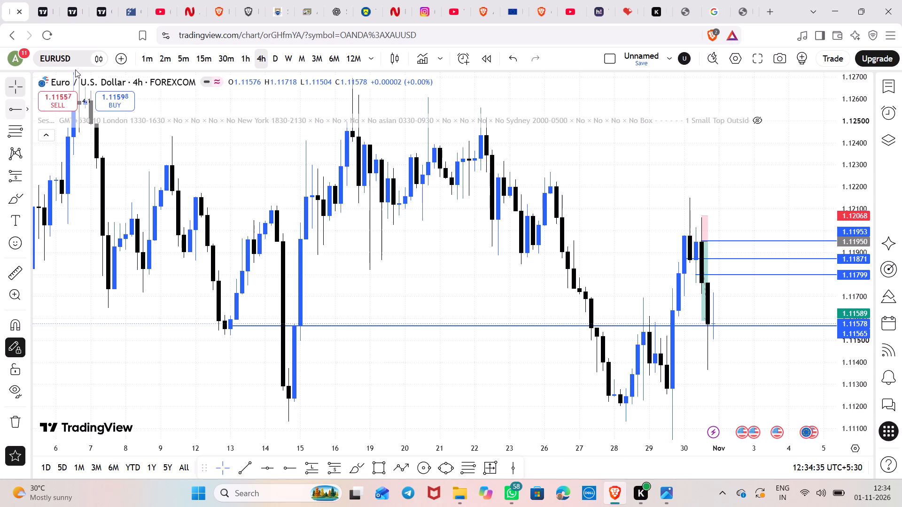
On the 1-hour chart, draw a path through the 30 October swings: about 1.11788, 1.1192, 1.1179, 1.1215 and 1.11793.
left_click(241, 50)
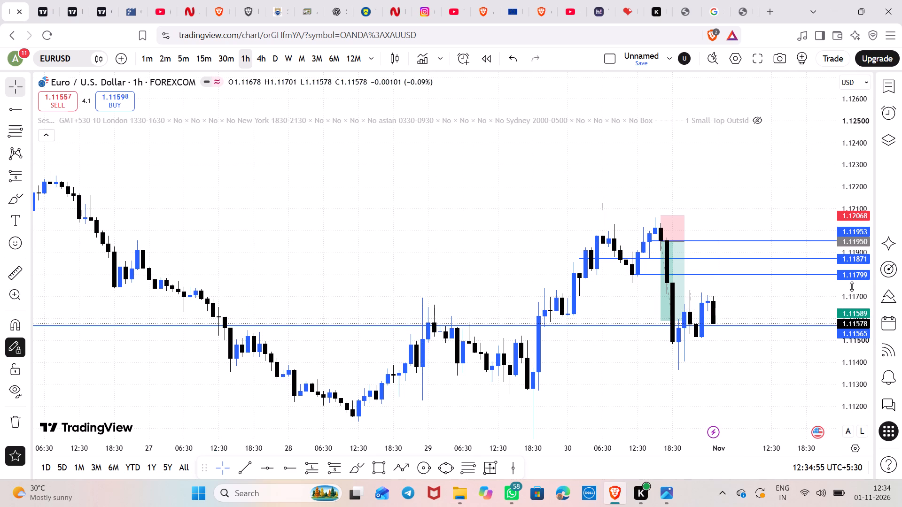
scroll(852, 286, "up", 12)
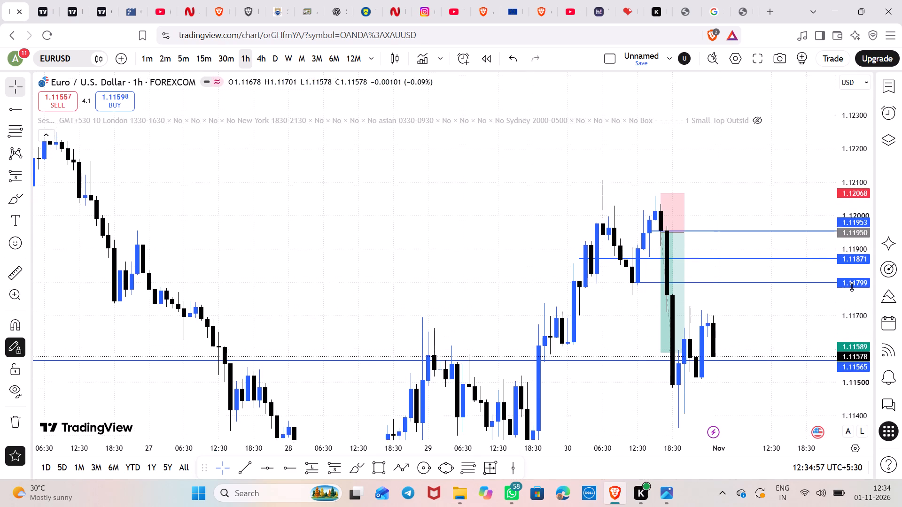
scroll(852, 286, "up", 1)
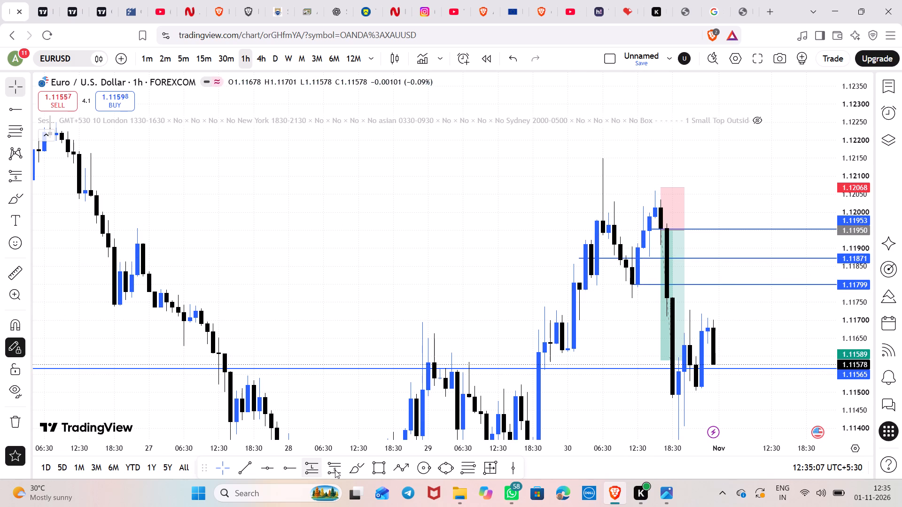
left_click(398, 465)
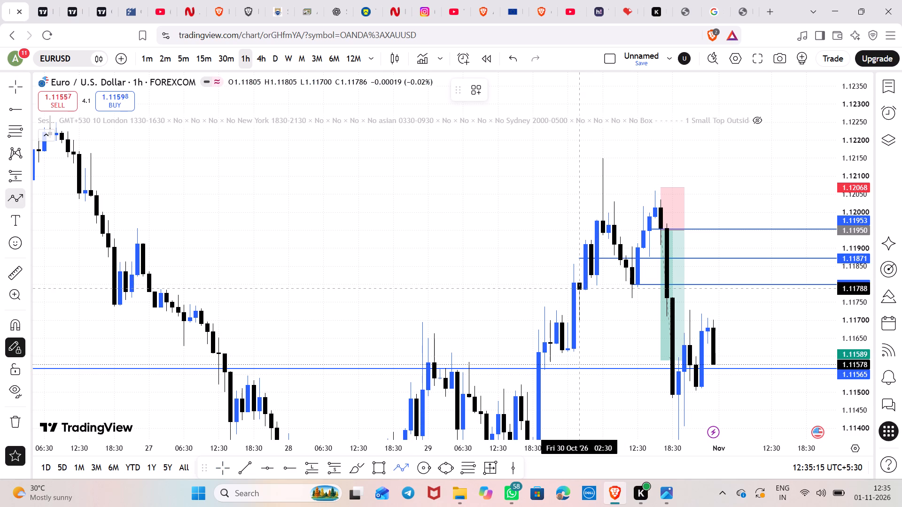
left_click_drag(580, 288, 583, 244)
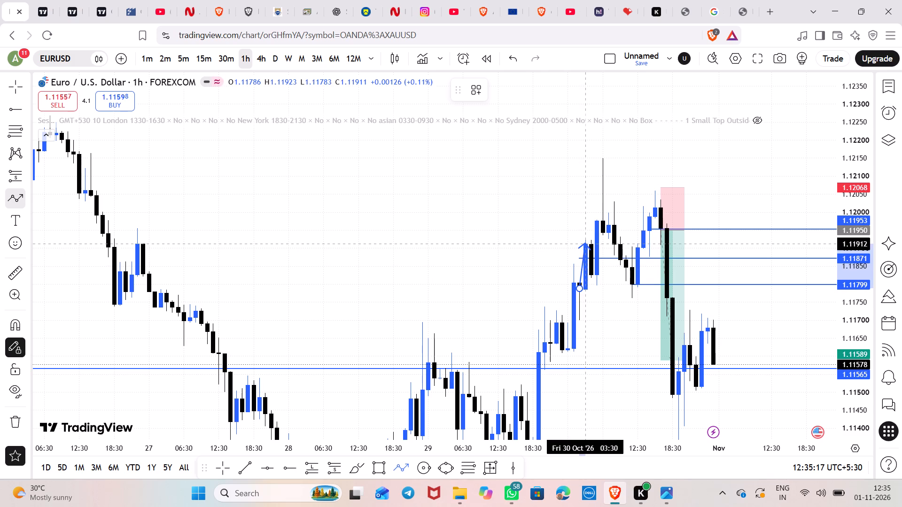
left_click_drag(583, 244, 584, 240)
left_click_drag(584, 240, 598, 287)
left_click_drag(598, 287, 603, 160)
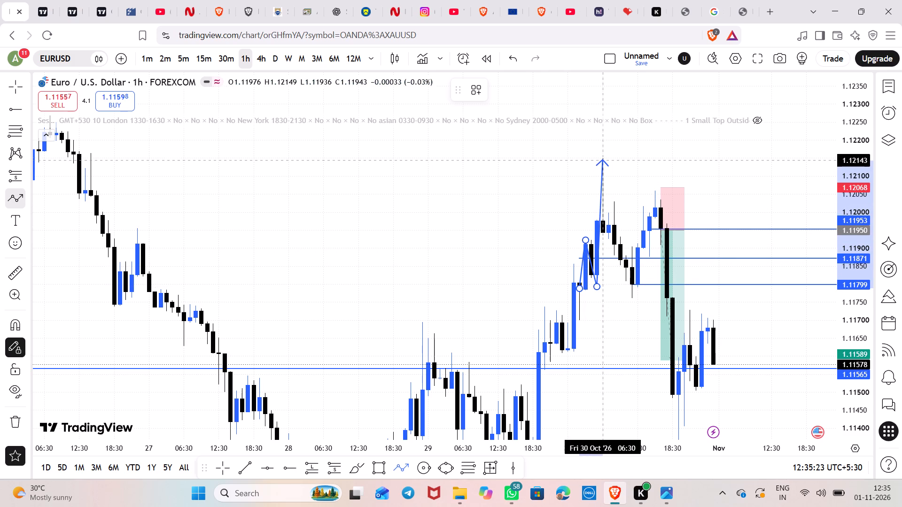
left_click_drag(603, 160, 603, 157)
left_click_drag(603, 157, 611, 188)
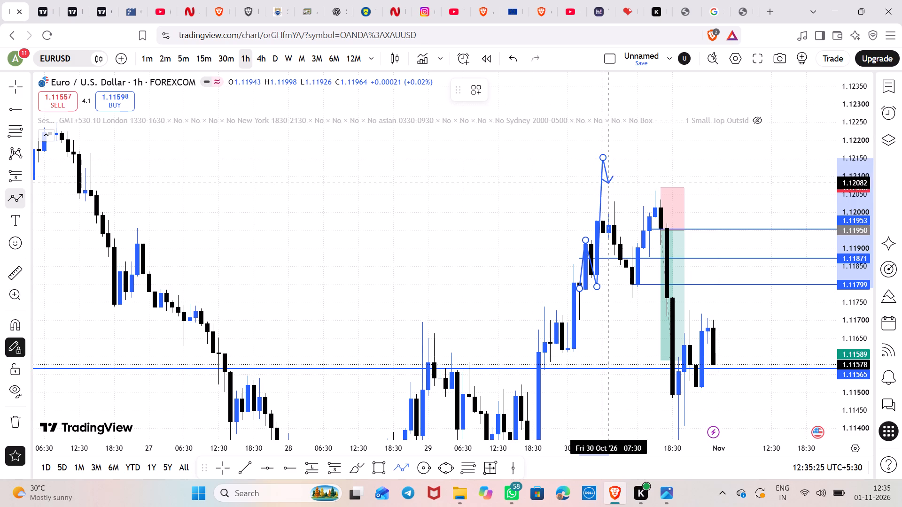
left_click_drag(611, 188, 633, 281)
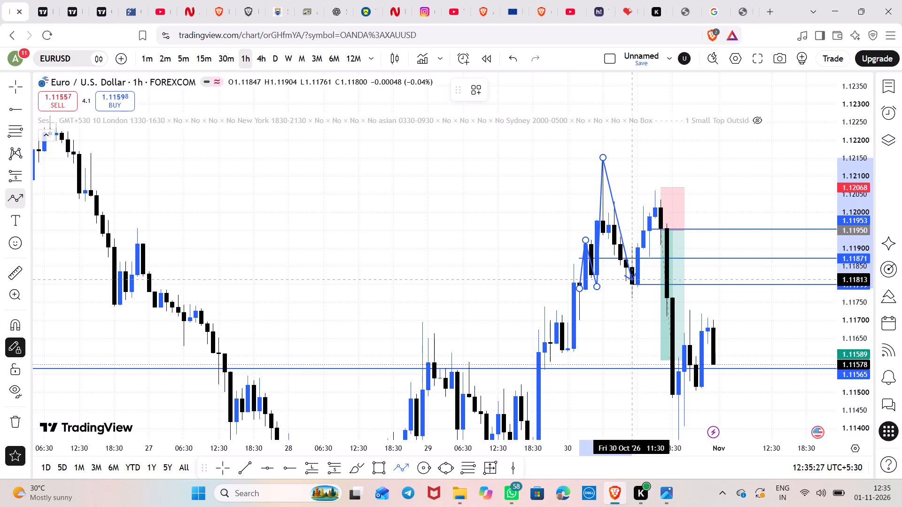
left_click_drag(633, 281, 631, 286)
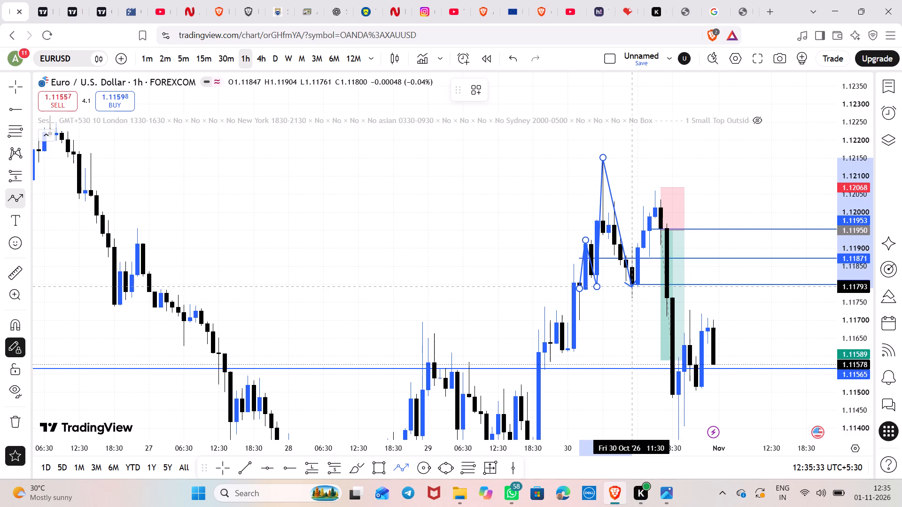
left_click(631, 286)
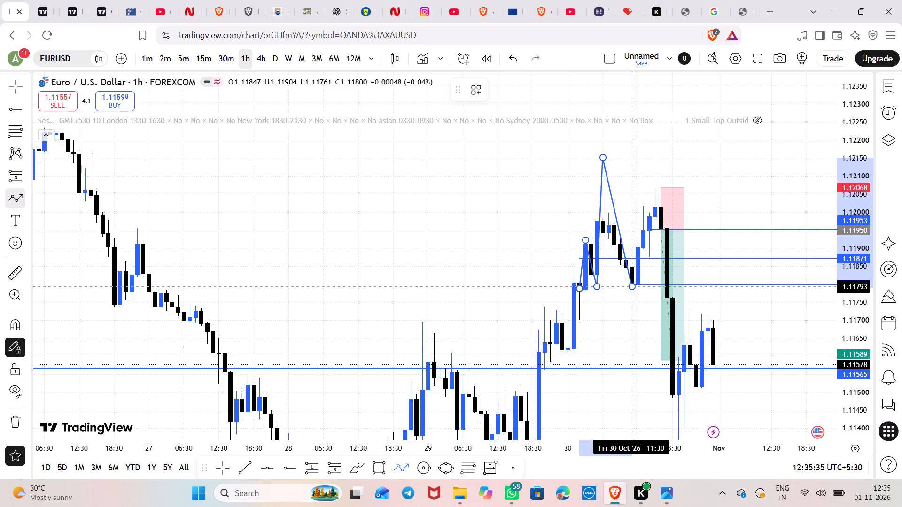
left_click(631, 286)
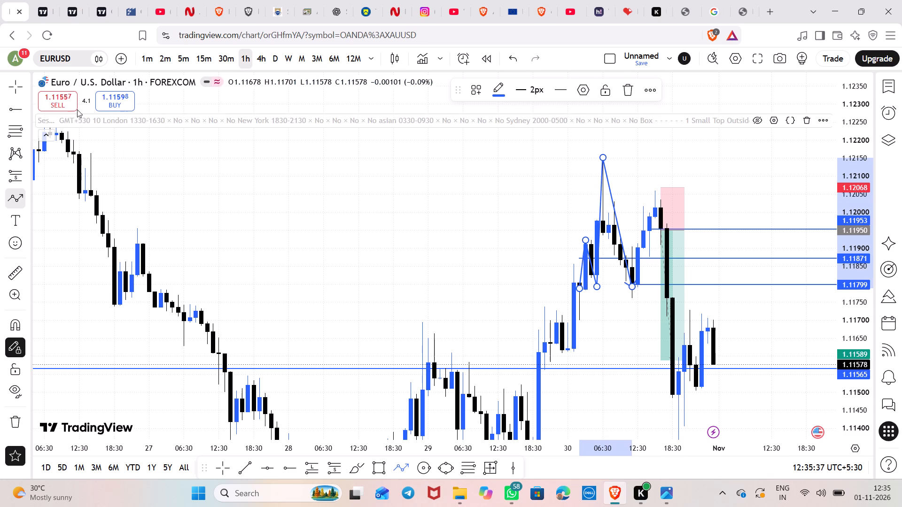
left_click(0, 87)
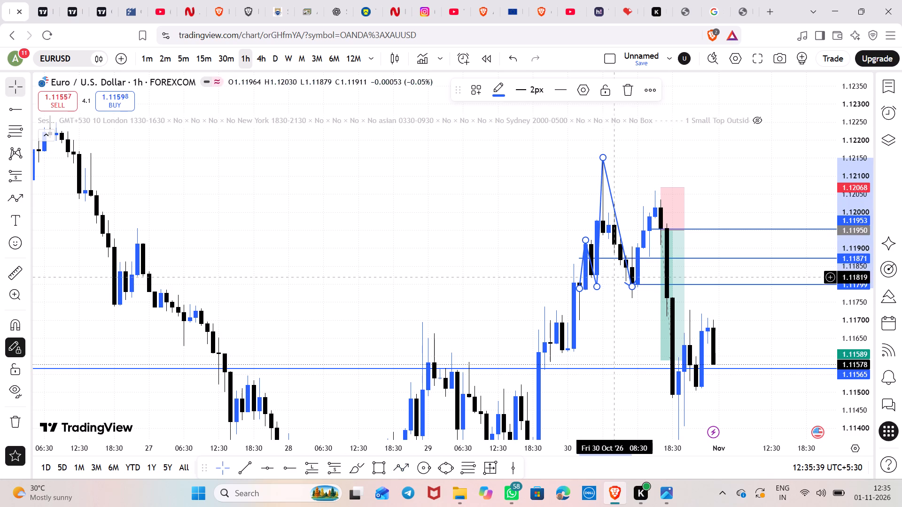
Reshape the path's early points, placing the pullback low at the candle lows around 1.1182, just before the rise to the peak.
left_click_drag(595, 285, 594, 272)
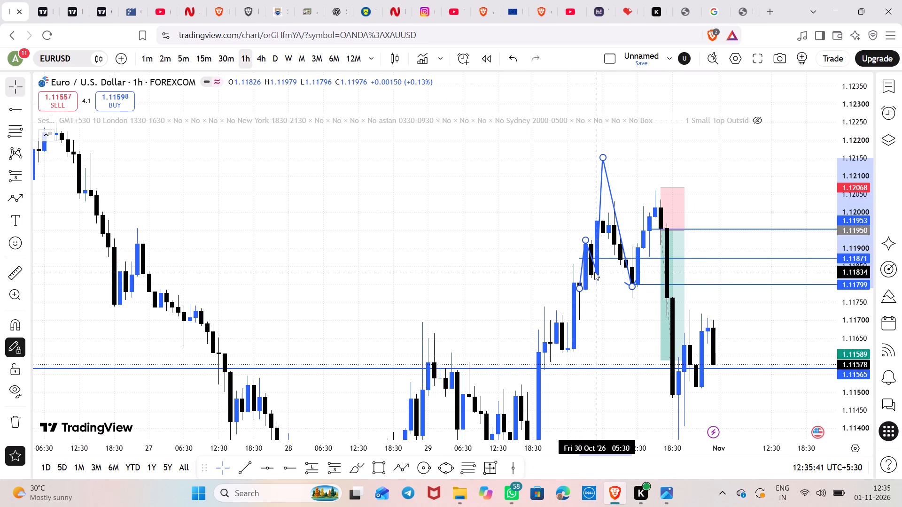
left_click_drag(594, 272, 594, 277)
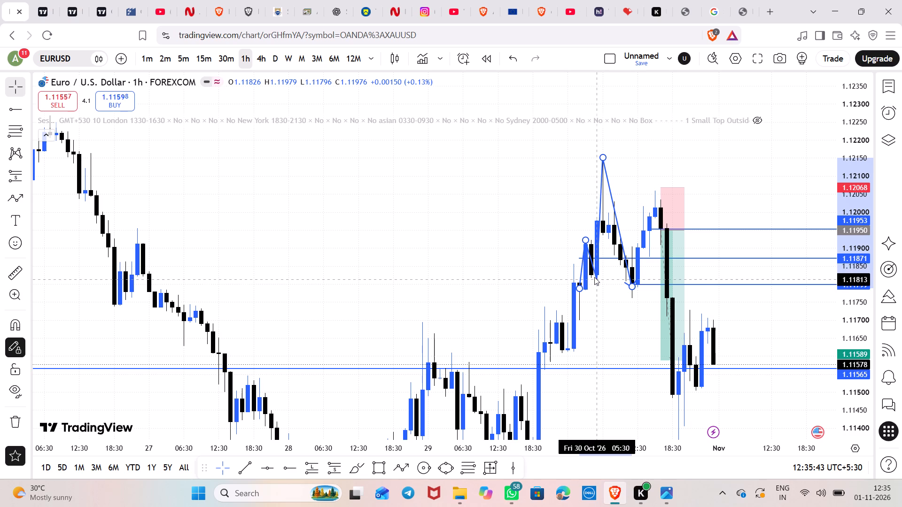
left_click_drag(594, 277, 593, 277)
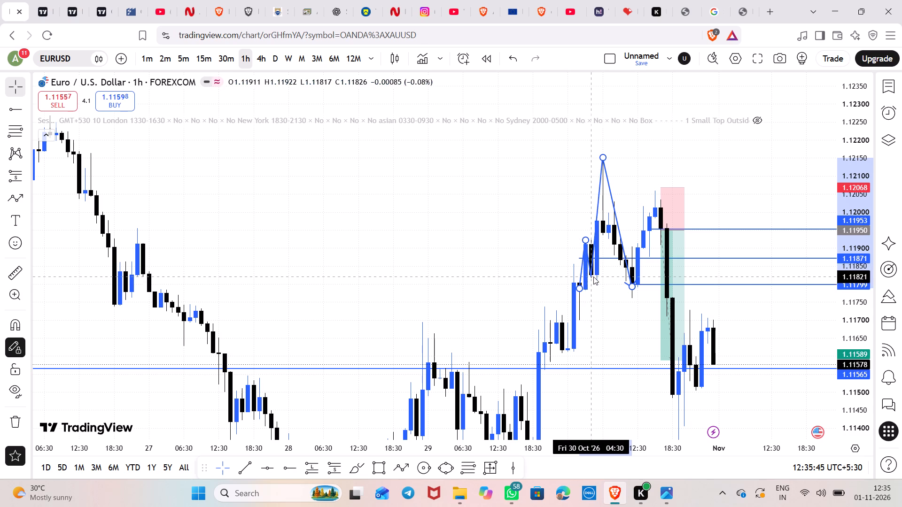
left_click_drag(593, 277, 594, 277)
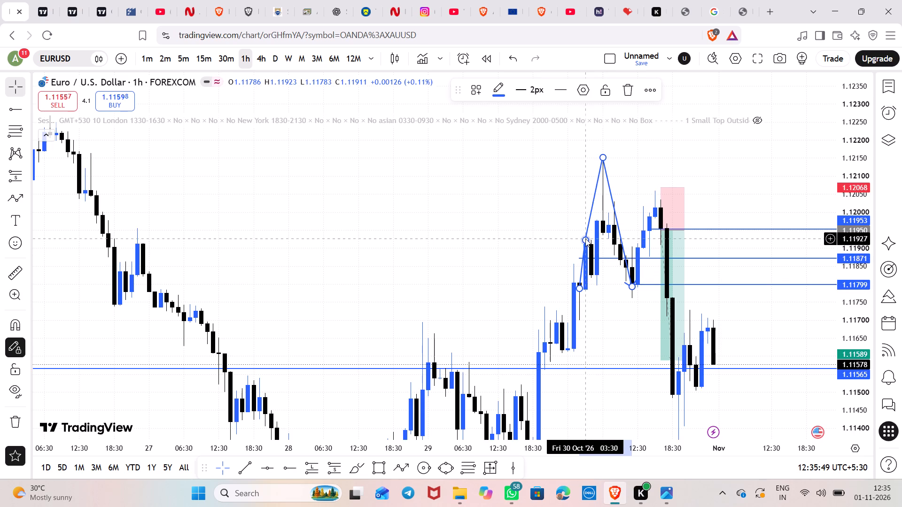
left_click_drag(585, 238, 584, 230)
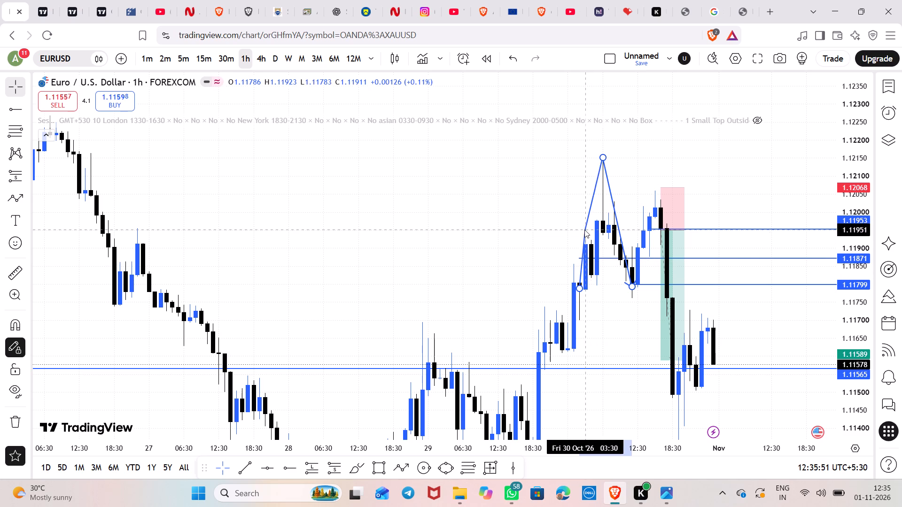
left_click_drag(584, 230, 555, 200)
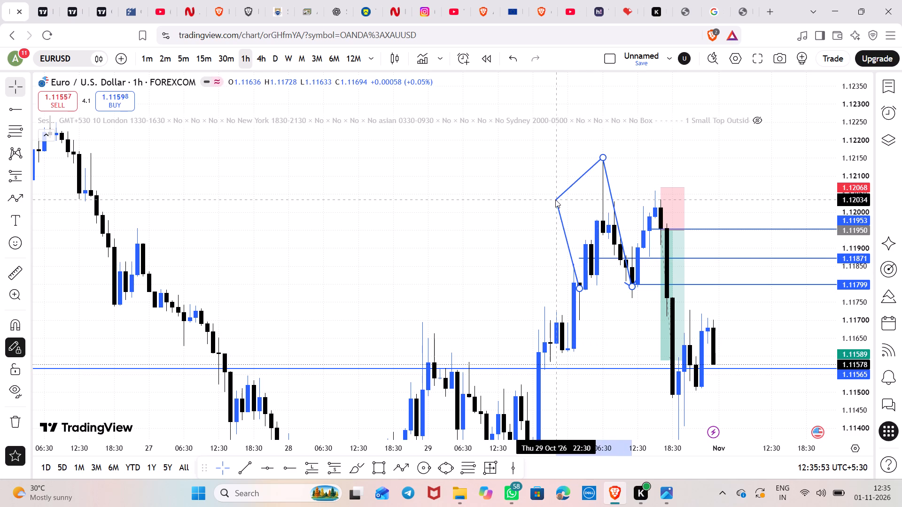
left_click_drag(555, 200, 597, 275)
Move the path's starting point up to 1.11923 at the 04:30 candle on 30 October.
left_click_drag(577, 287, 578, 243)
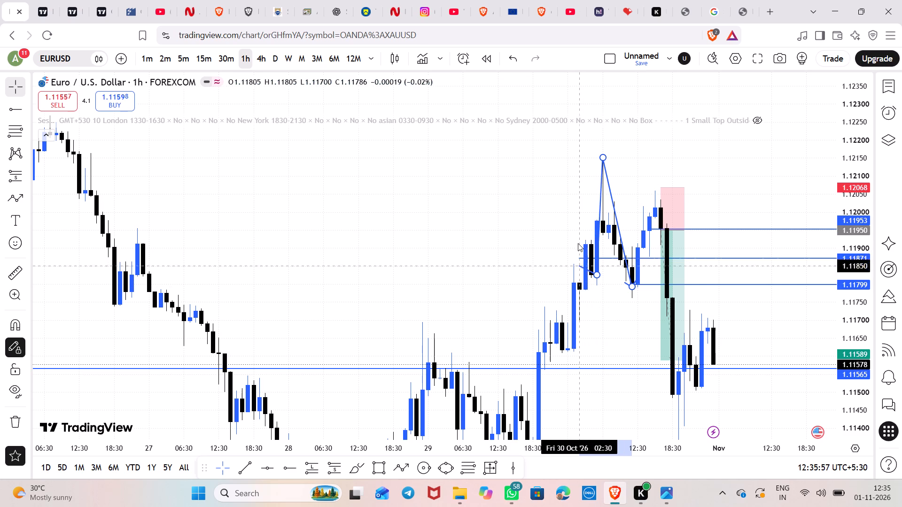
left_click_drag(578, 243, 583, 241)
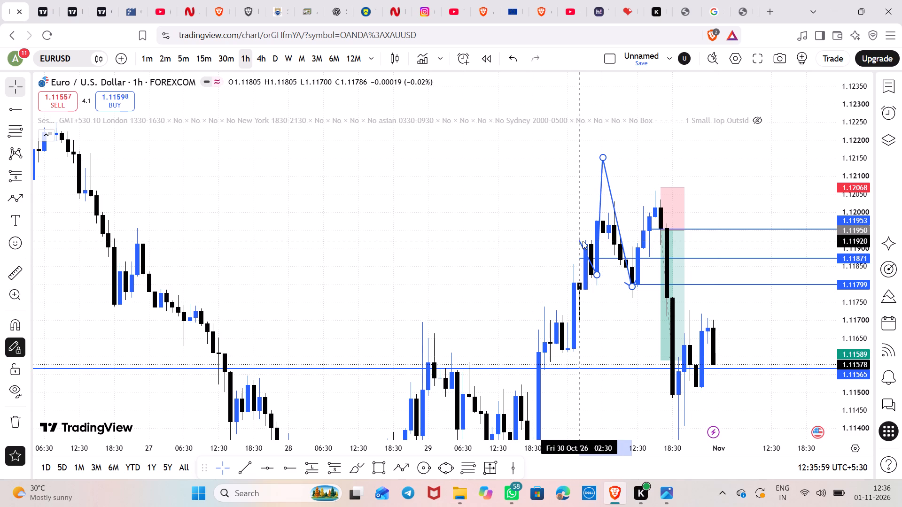
left_click_drag(583, 241, 590, 242)
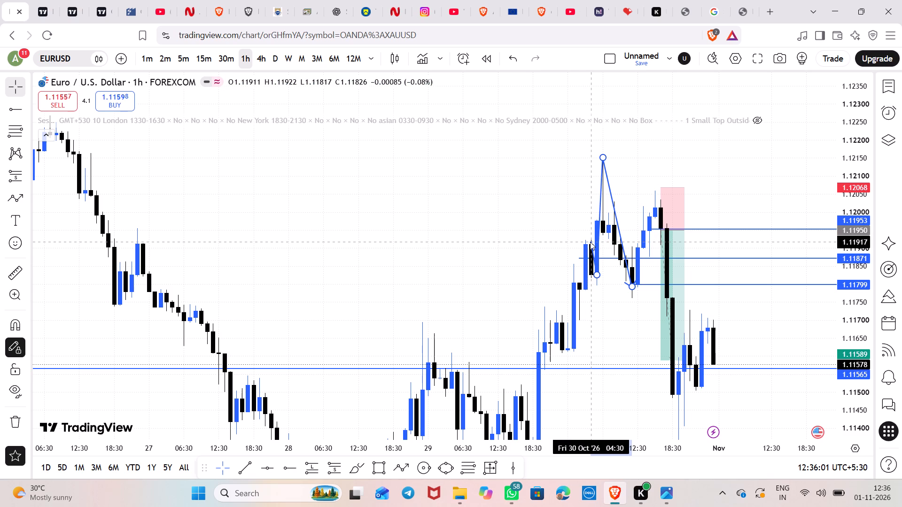
left_click_drag(590, 242, 590, 240)
left_click(590, 240)
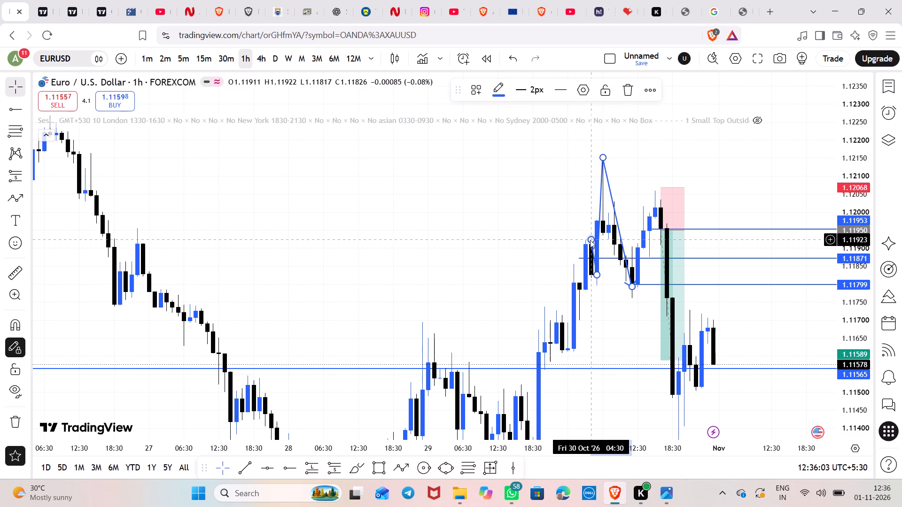
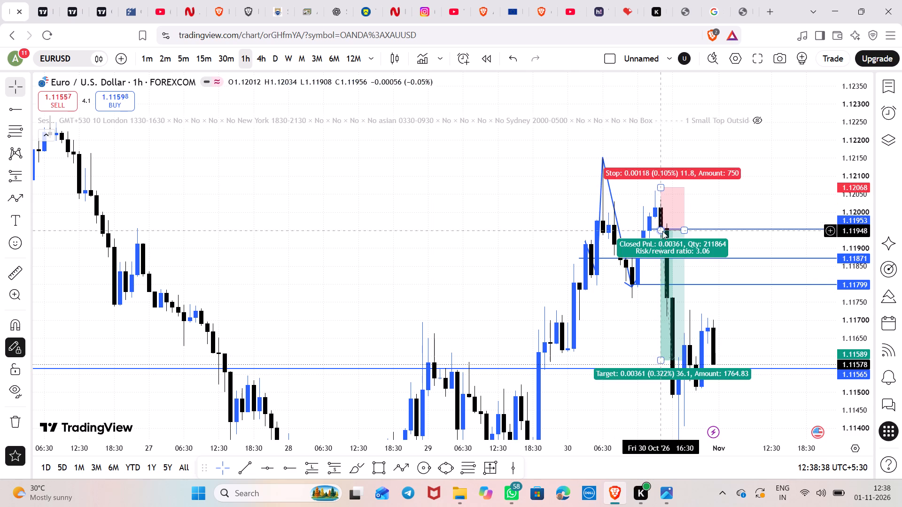
Open the watchlist and switch the chart to GBPCAD.
left_click(886, 93)
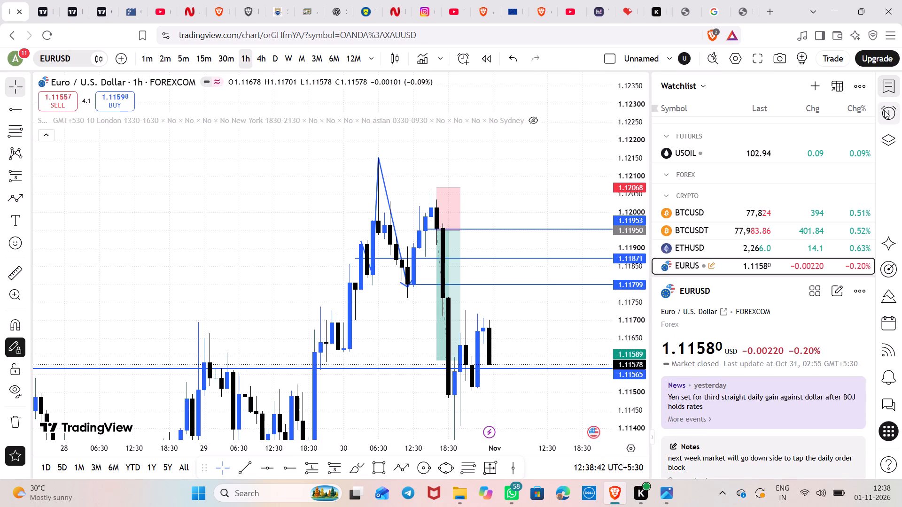
scroll(791, 252, "down", 1)
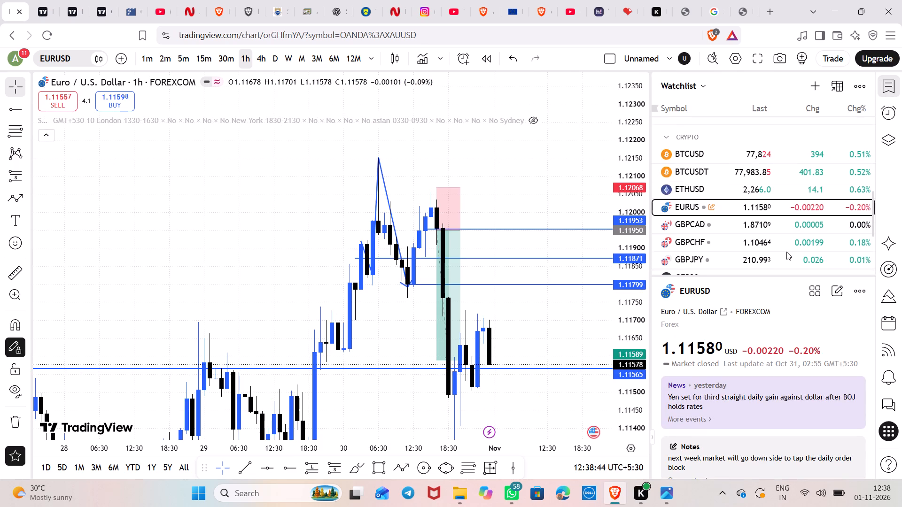
left_click(721, 218)
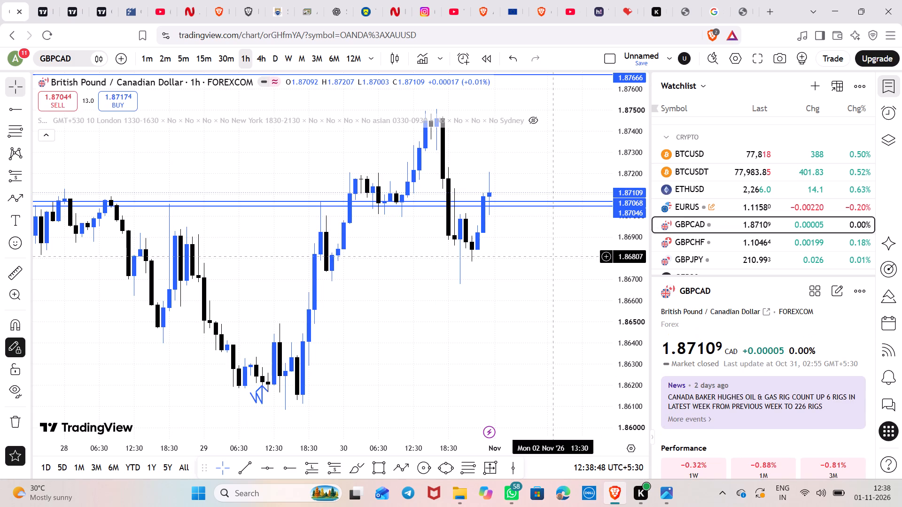
Switch GBPCAD to the daily timeframe and remove all 5 existing drawings from the chart.
scroll(494, 305, "down", 1)
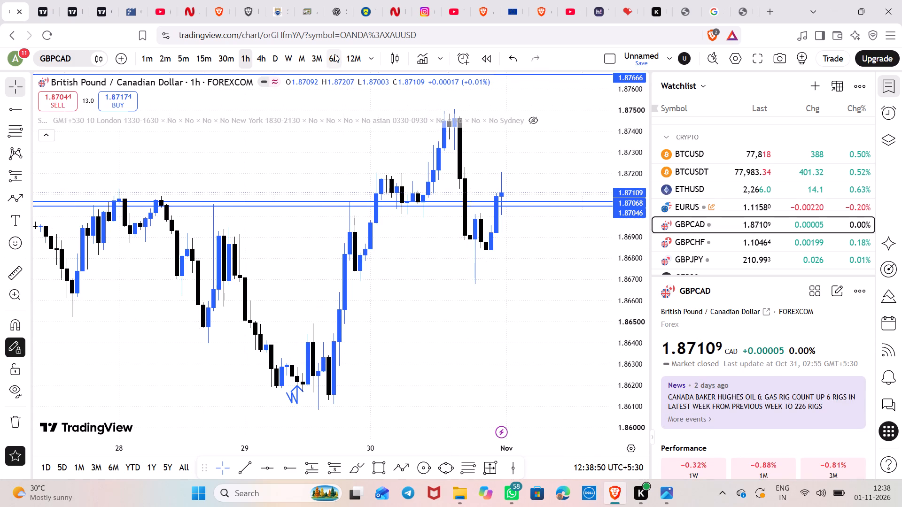
left_click(270, 54)
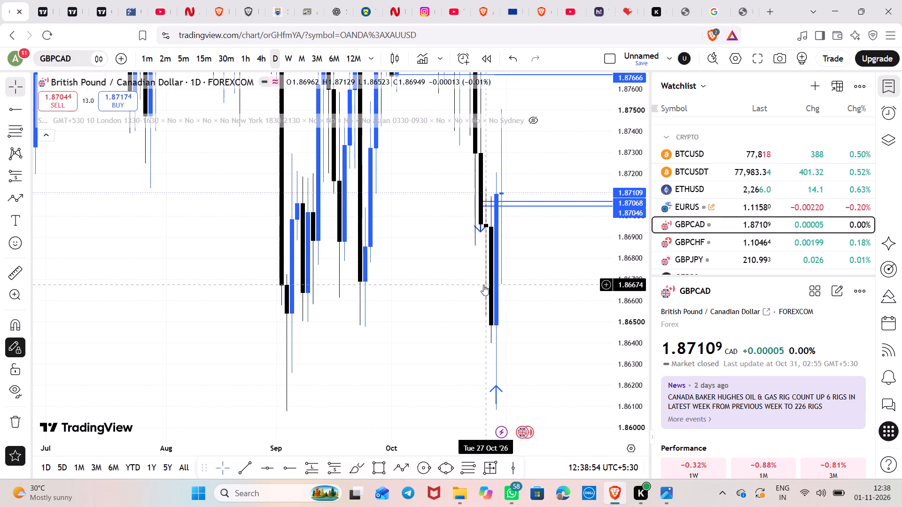
scroll(483, 285, "up", 5)
scroll(619, 179, "down", 5)
right_click(577, 220)
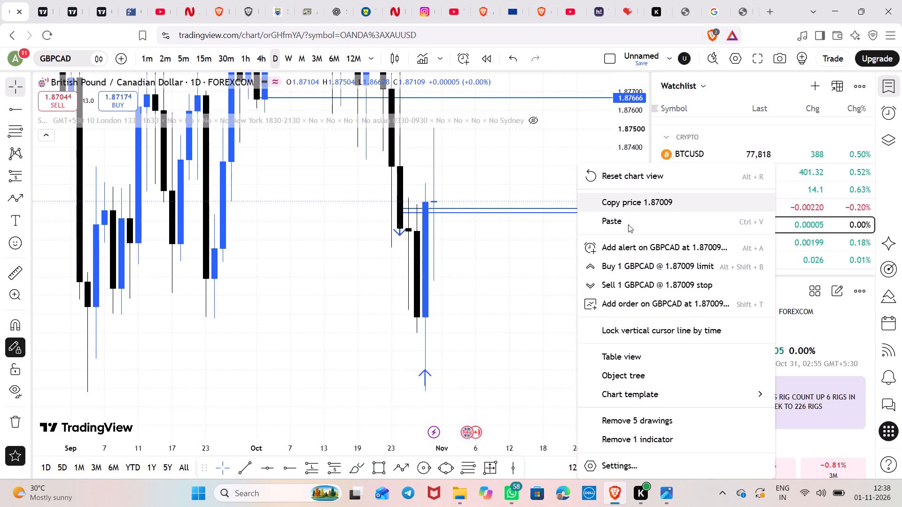
left_click(644, 426)
Draw a horizontal ray at 1.86685 on the GBPCAD daily chart, starting from the 23 September candle's body low.
scroll(622, 211, "down", 5)
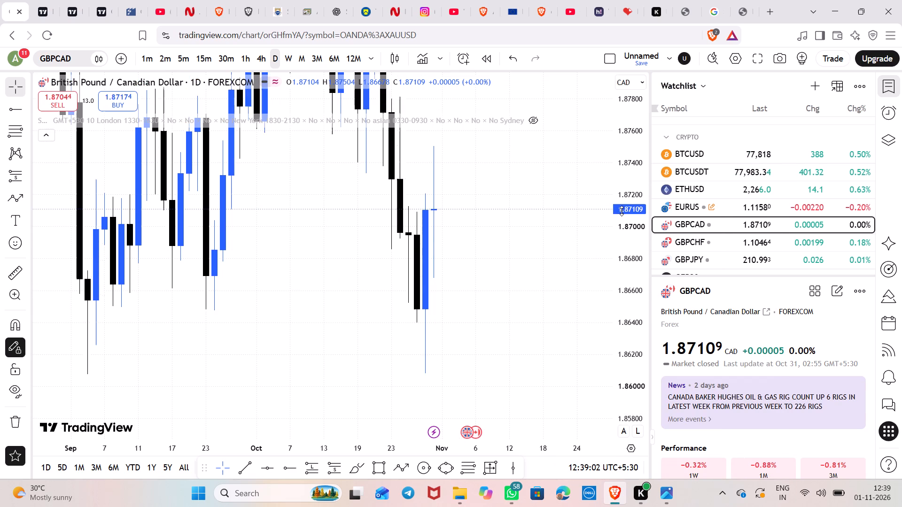
scroll(622, 211, "down", 3)
left_click_drag(464, 218, 605, 438)
left_click_drag(495, 412, 452, 391)
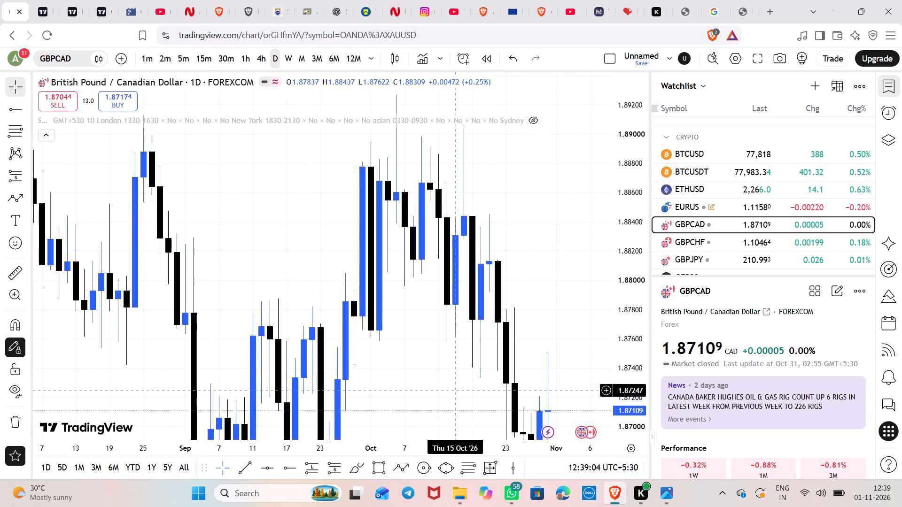
left_click_drag(452, 391, 411, 299)
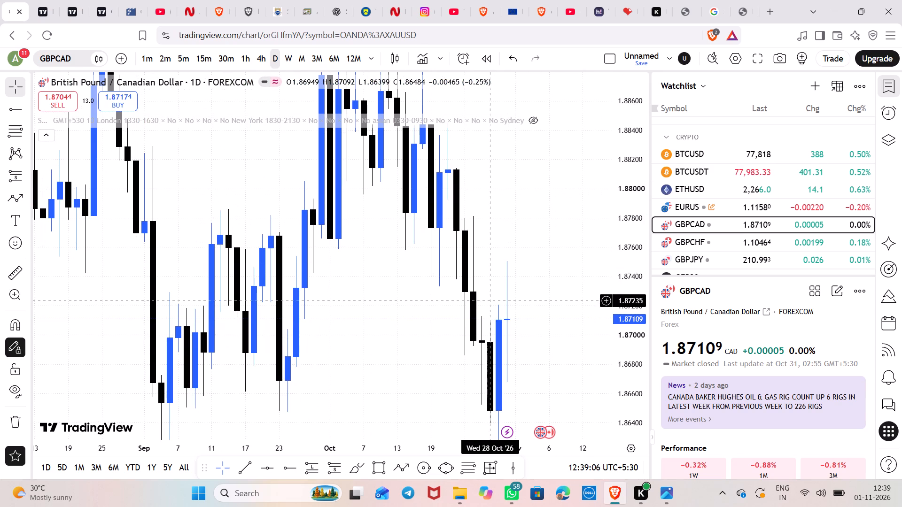
left_click_drag(505, 244, 502, 262)
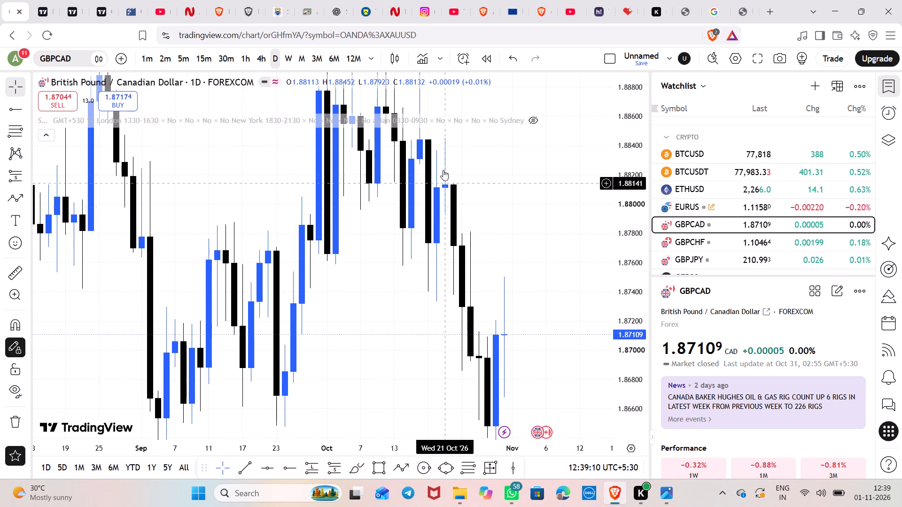
left_click_drag(434, 312, 486, 242)
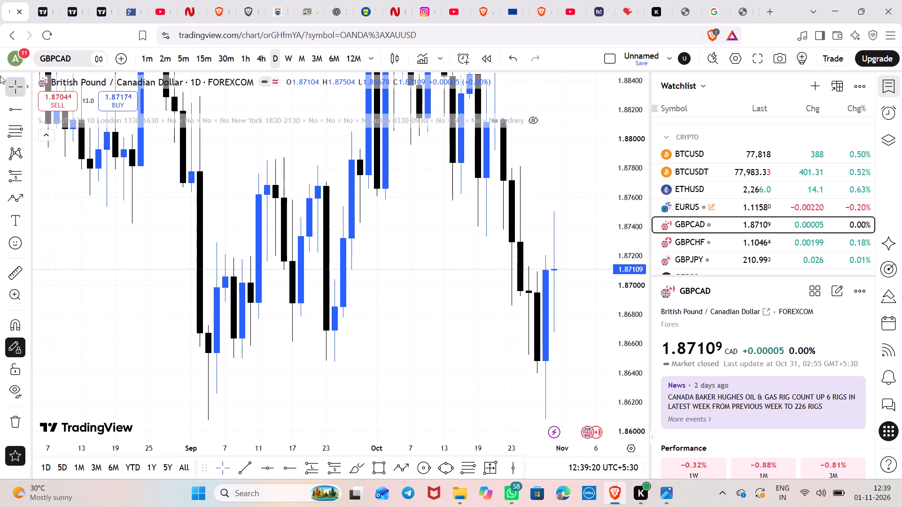
left_click(16, 109)
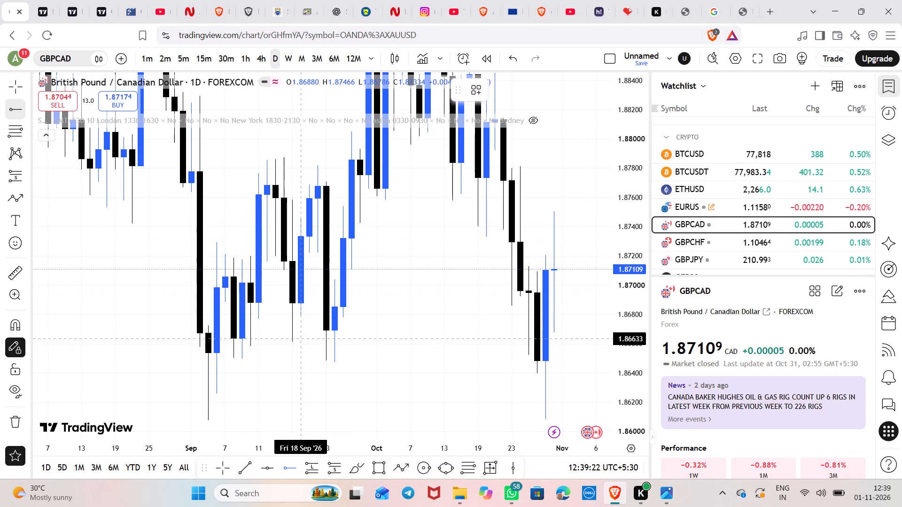
left_click(325, 331)
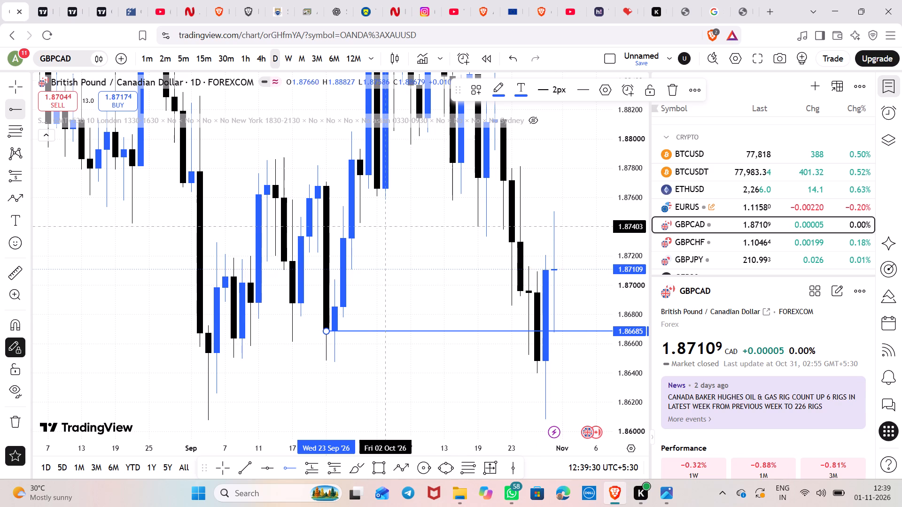
left_click(17, 83)
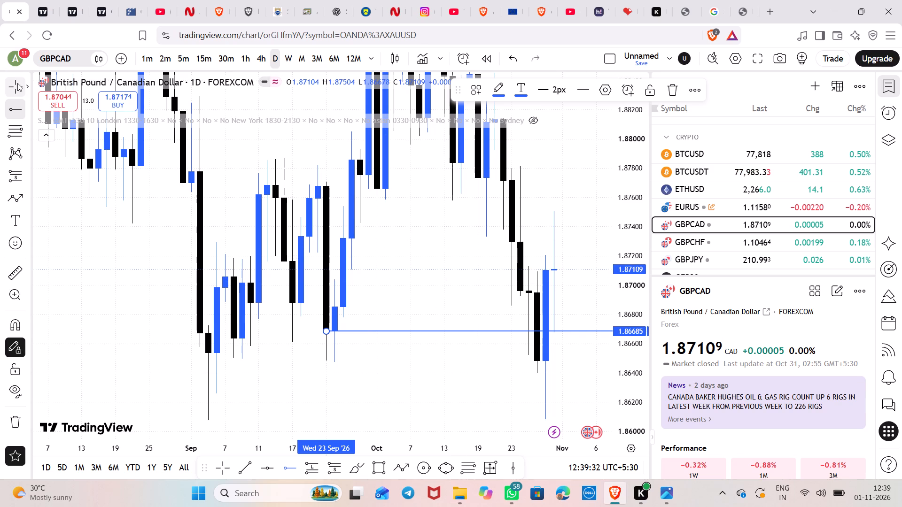
On the 4-hour chart, draw a horizontal ray at 1.87066 from the 06:30 candle on 30 October.
scroll(575, 307, "down", 3)
left_click_drag(566, 292, 460, 262)
left_click(255, 60)
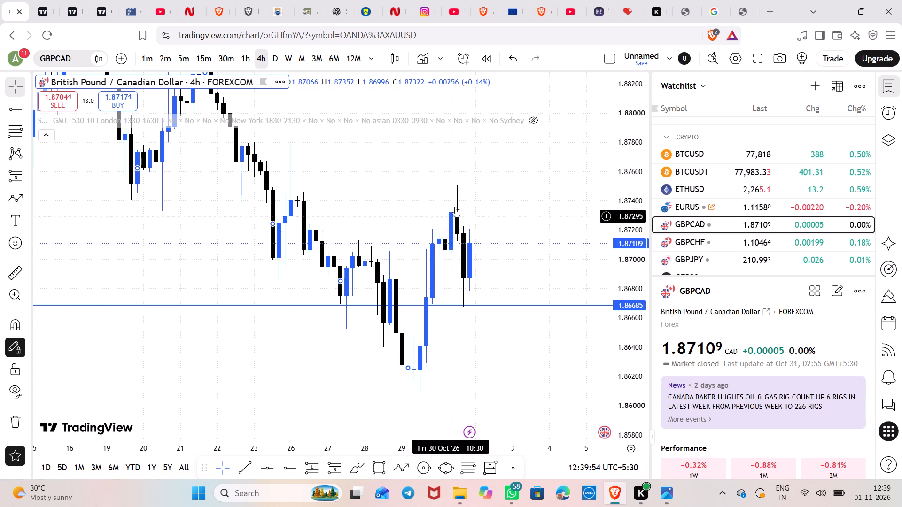
left_click(11, 117)
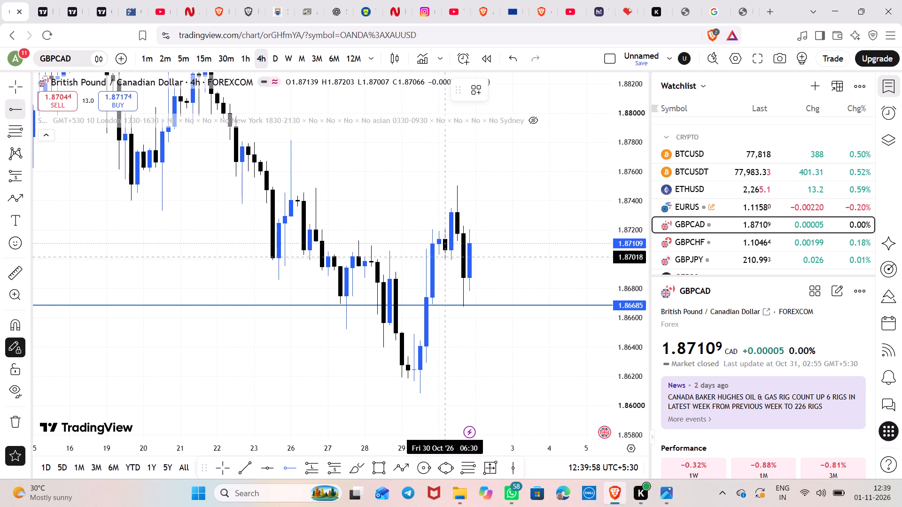
left_click(443, 250)
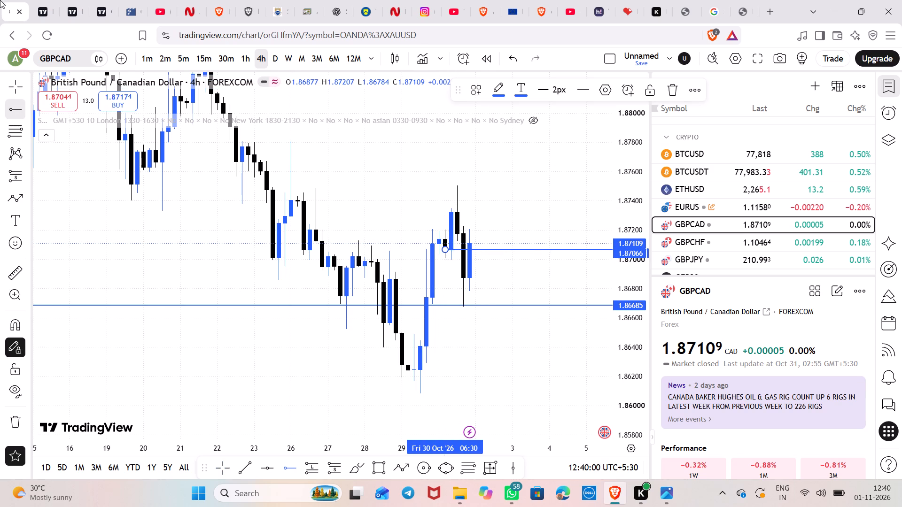
left_click(11, 81)
Examine GBPCAD's recent price swings around the two marked levels on the 1-hour chart.
left_click(245, 63)
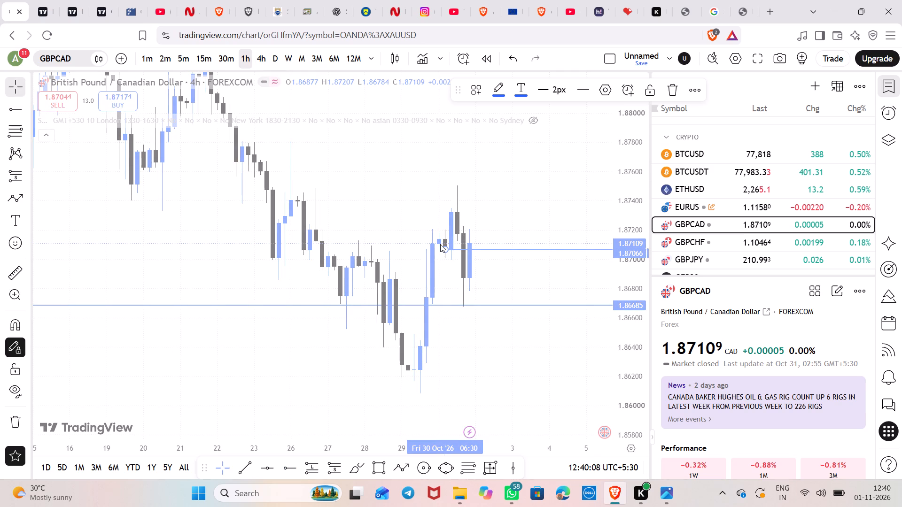
scroll(440, 244, "down", 5)
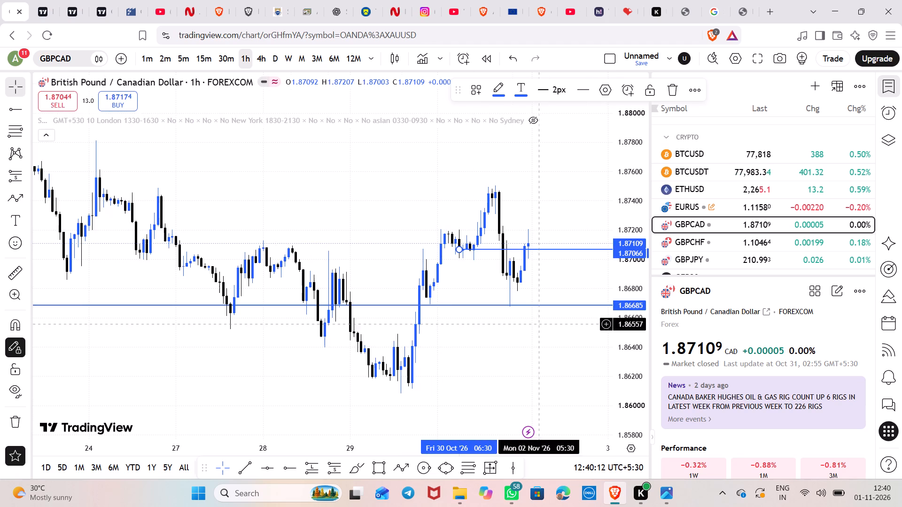
scroll(623, 225, "up", 11)
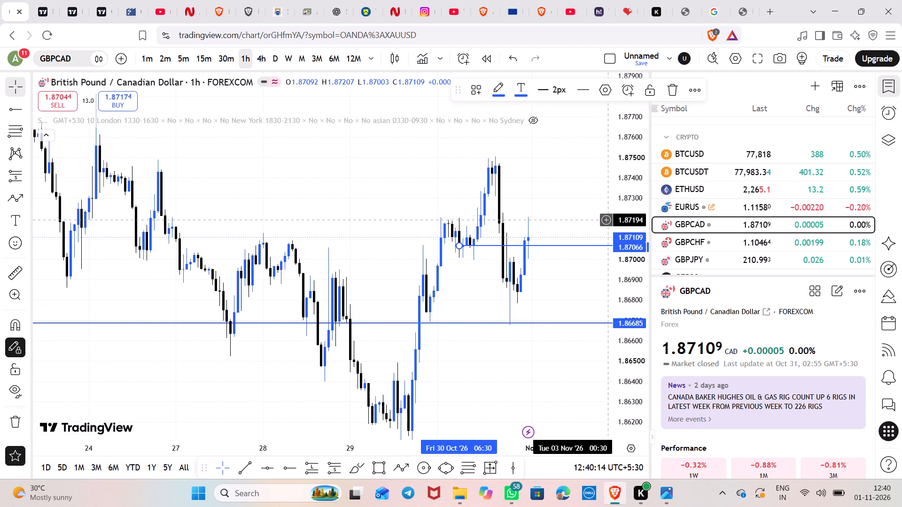
scroll(587, 213, "up", 7)
scroll(587, 213, "down", 5)
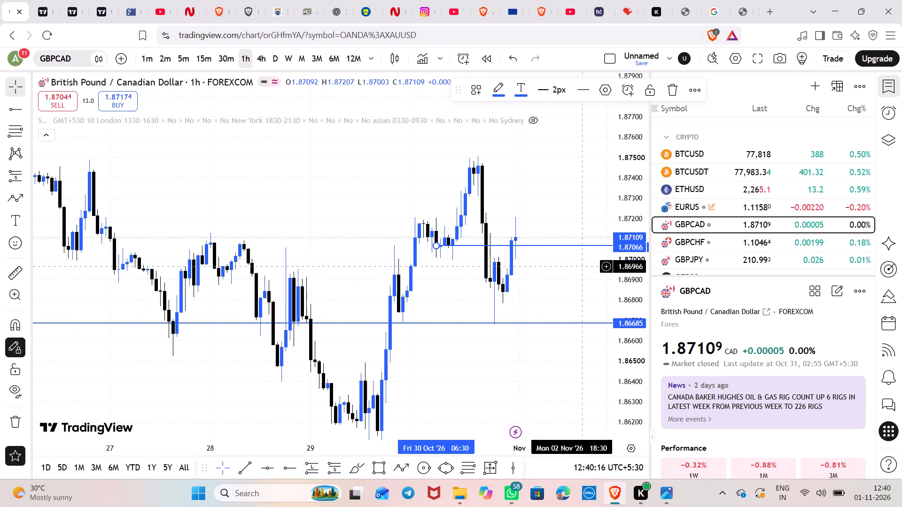
scroll(636, 231, "up", 5)
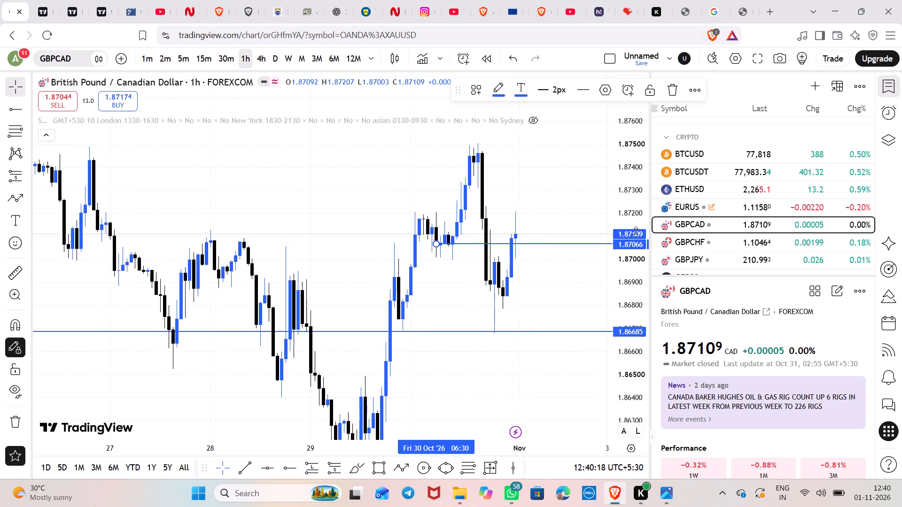
scroll(635, 231, "up", 6)
scroll(568, 232, "up", 4)
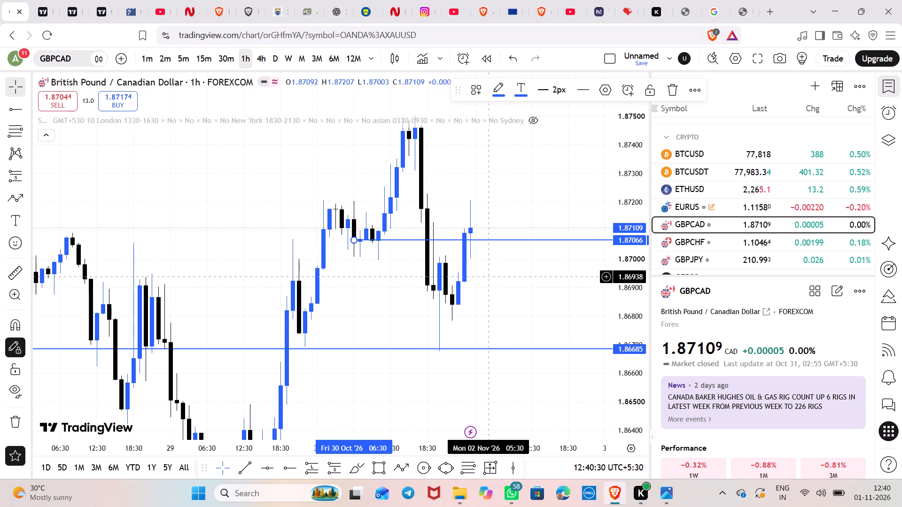
left_click_drag(490, 277, 500, 316)
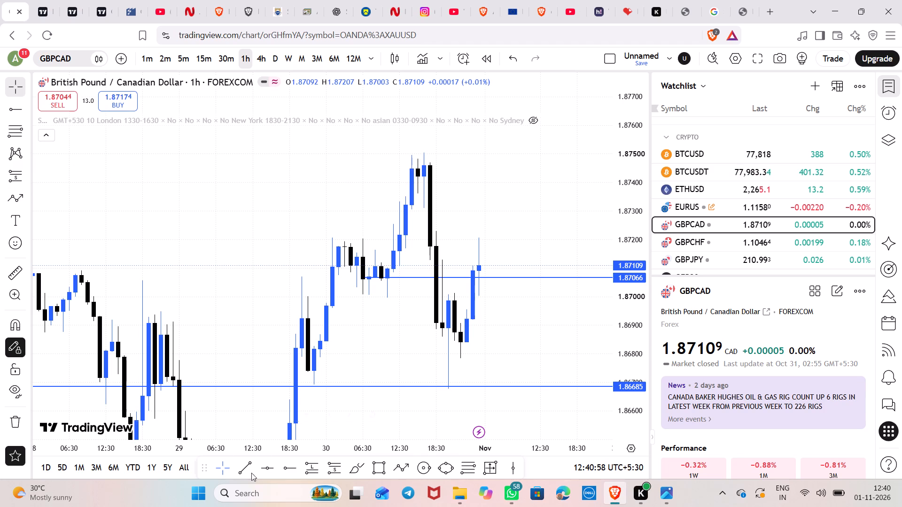
Draw an arrowed path tracing the 30 October double top on the 1-hour chart, from about 1.8732 through both peaks down to about 1.8717.
left_click(402, 469)
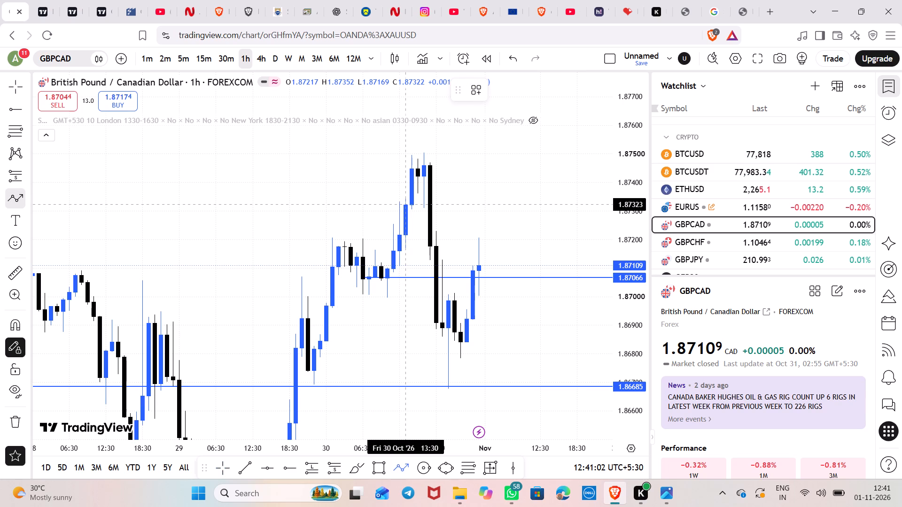
left_click_drag(407, 204, 409, 160)
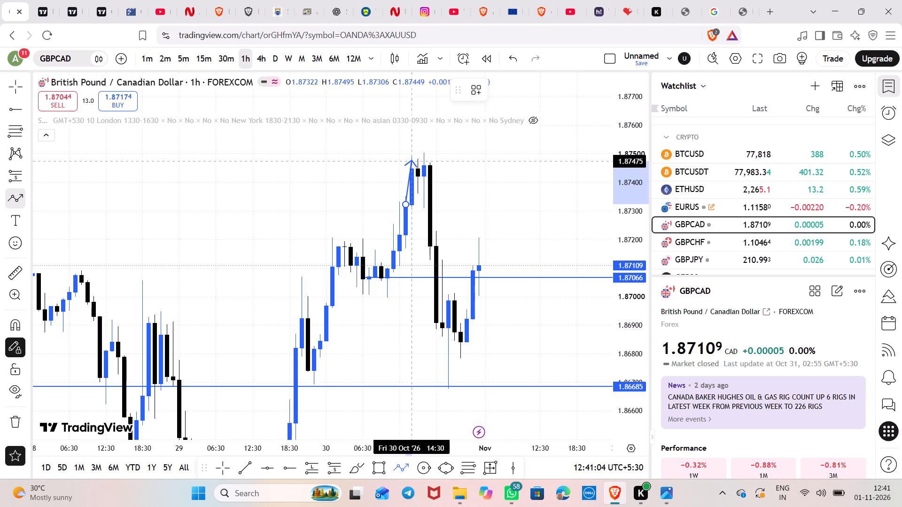
left_click_drag(409, 160, 411, 157)
left_click_drag(411, 157, 416, 173)
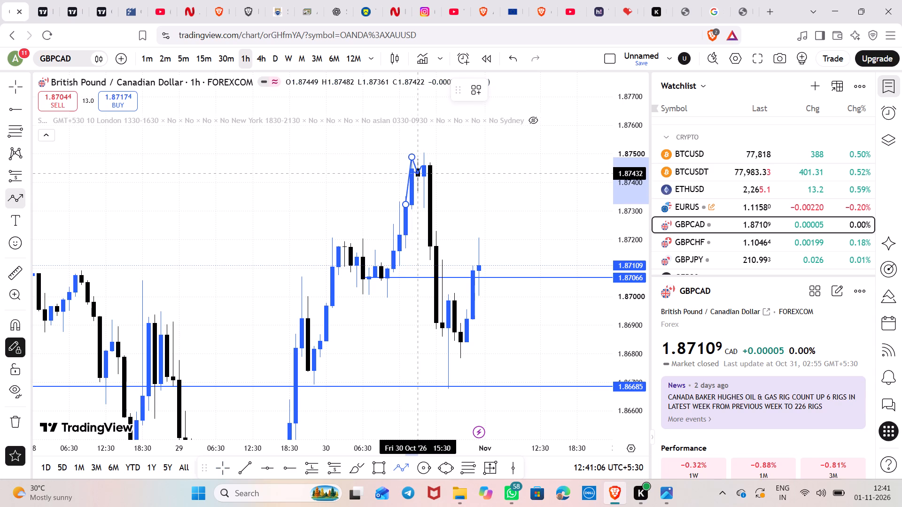
left_click_drag(416, 173, 417, 179)
left_click_drag(417, 179, 423, 161)
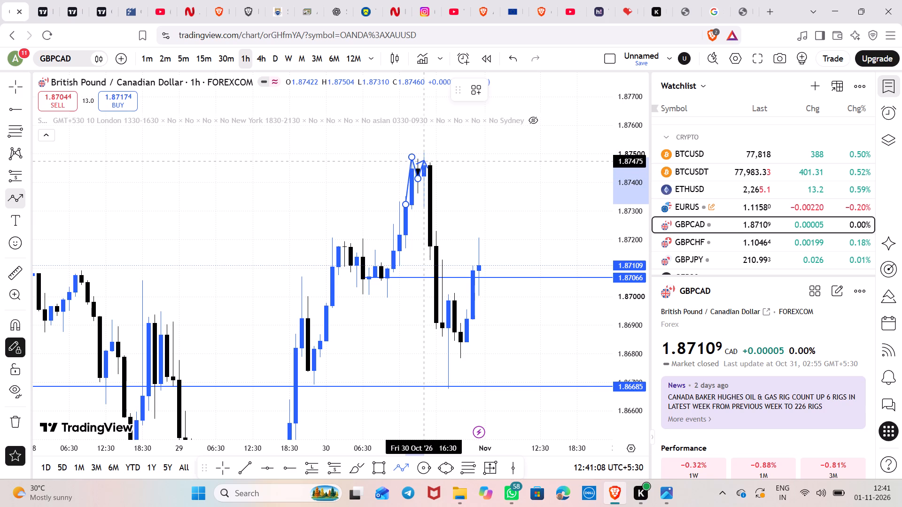
left_click_drag(423, 161, 424, 150)
left_click_drag(424, 150, 428, 174)
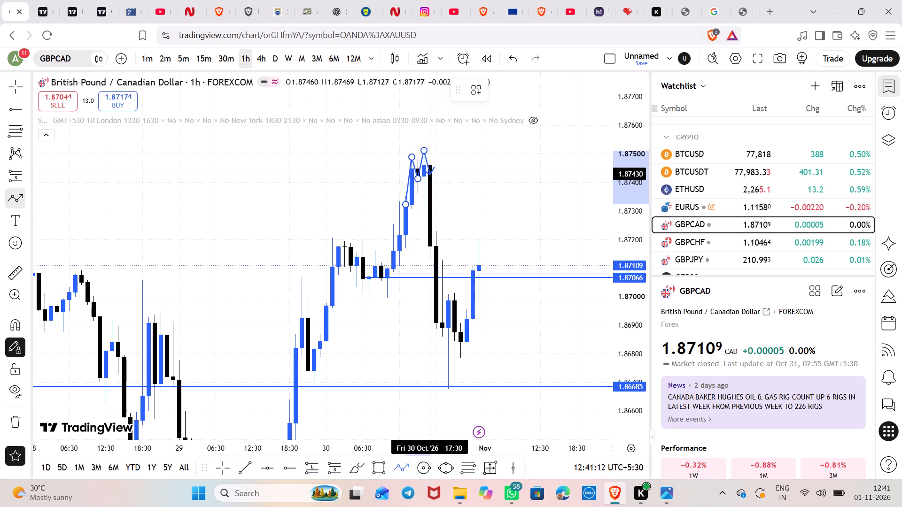
left_click_drag(428, 174, 428, 239)
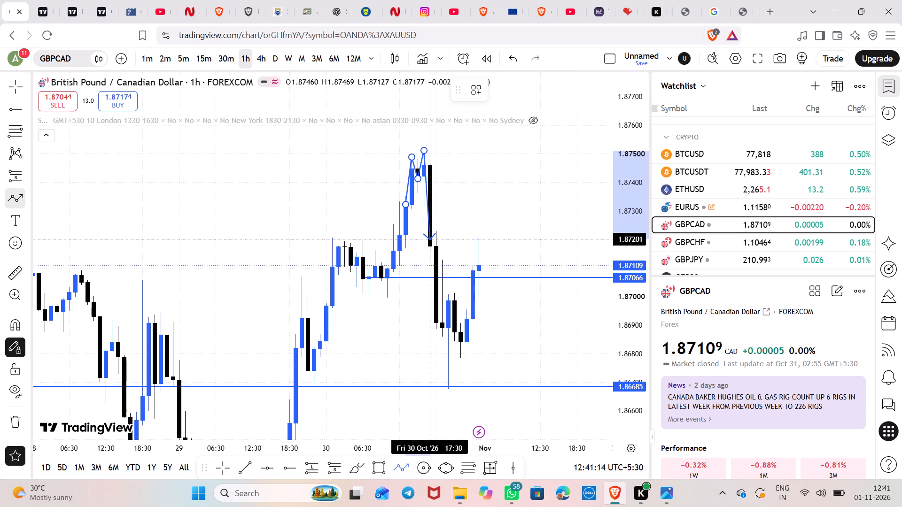
left_click_drag(428, 239, 433, 248)
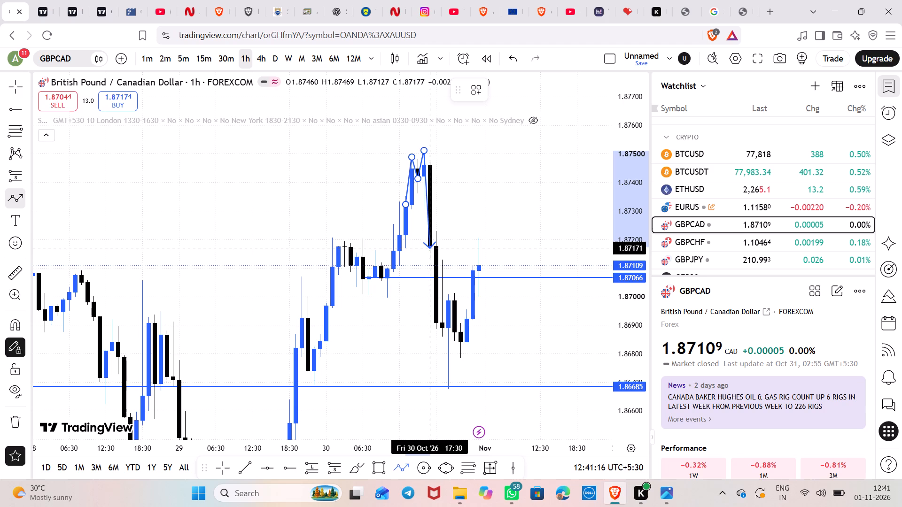
left_click(433, 248)
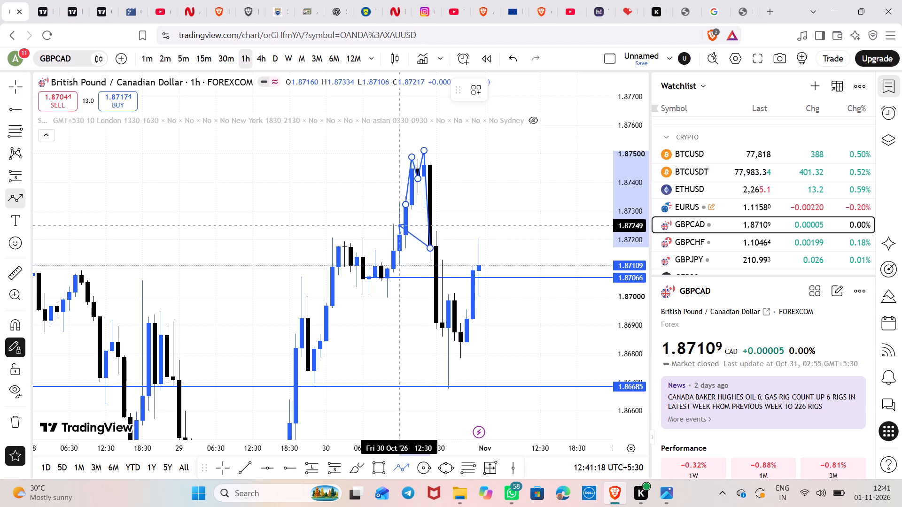
double_click(428, 246)
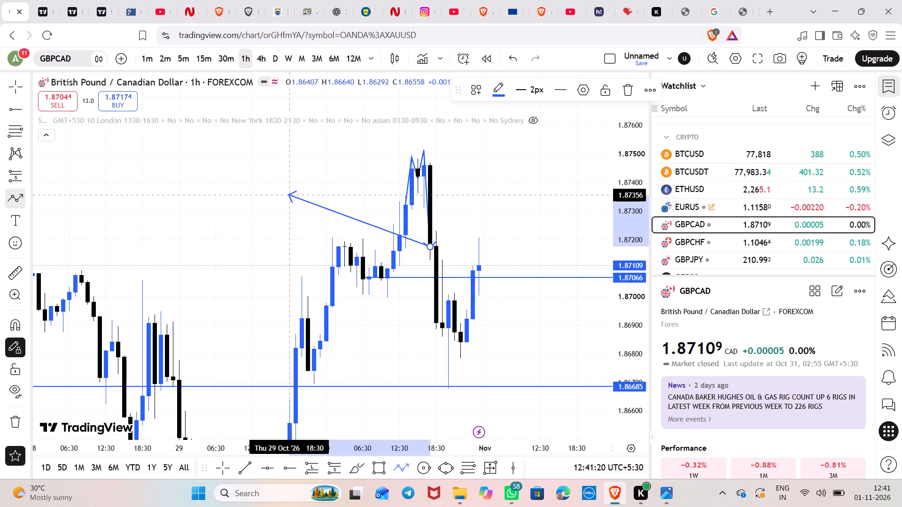
double_click(433, 247)
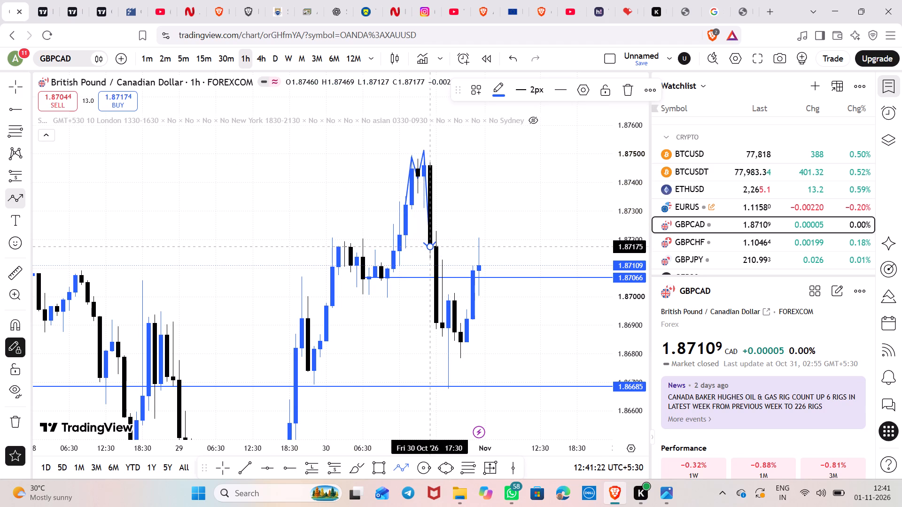
left_click(428, 248)
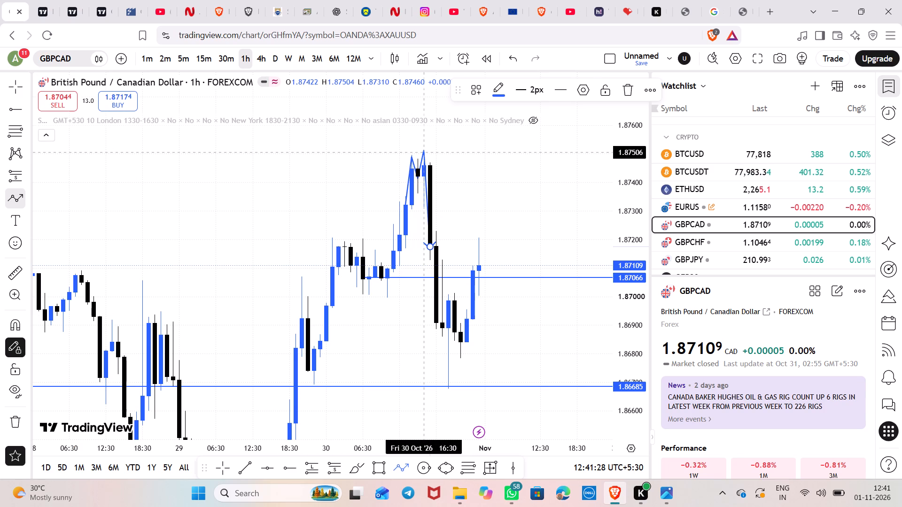
left_click(0, 96)
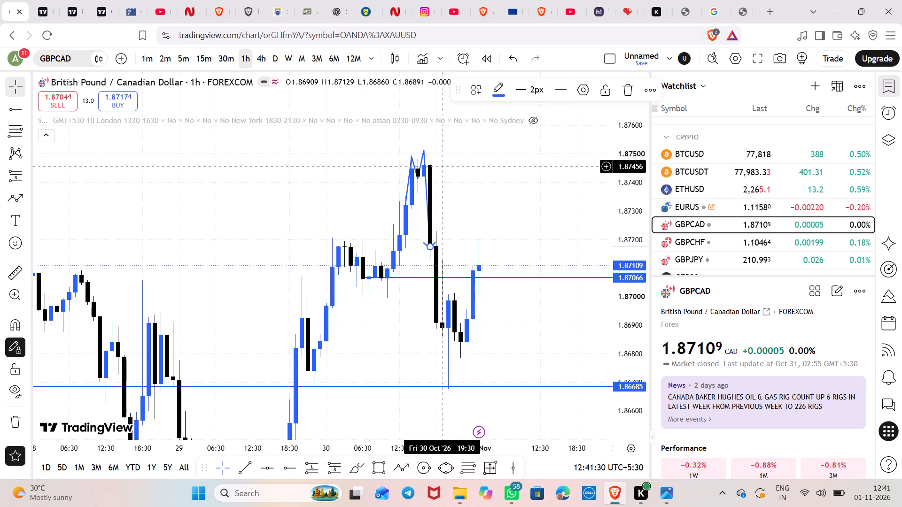
left_click(423, 150)
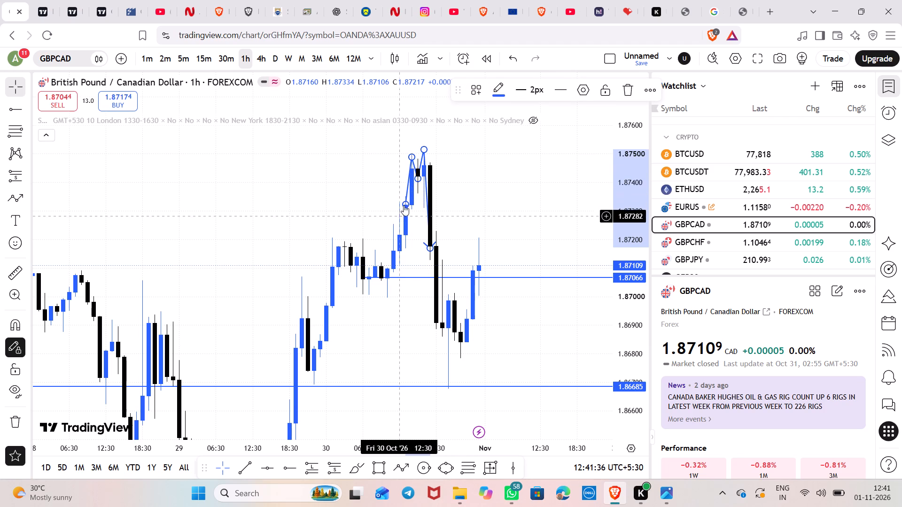
scroll(486, 202, "up", 4)
left_click(484, 202)
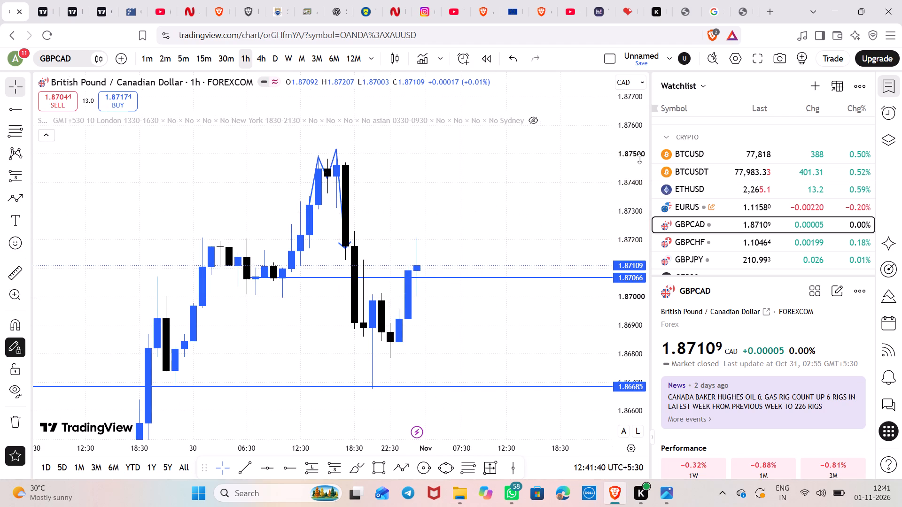
Switch GBPCAD to the 15-minute timeframe and frame the traced double top with the 1.87066 and 1.86685 levels.
scroll(639, 159, "down", 14)
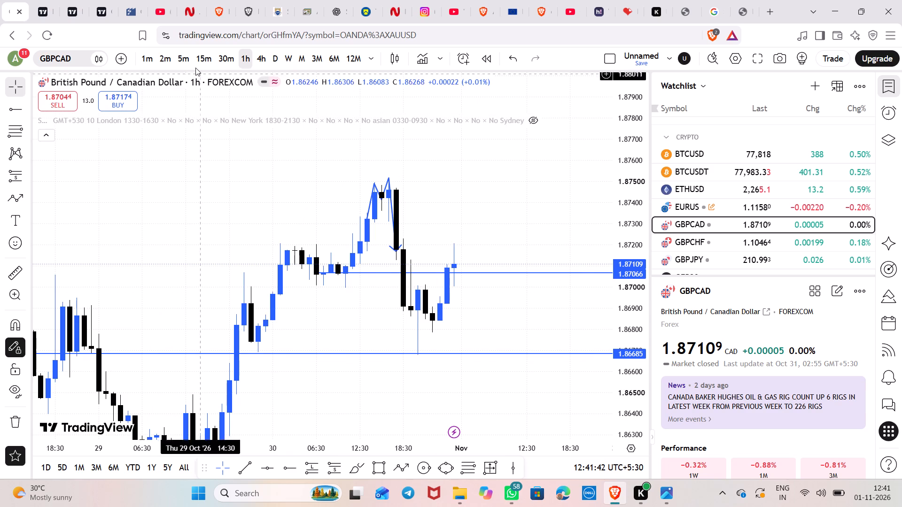
left_click(269, 54)
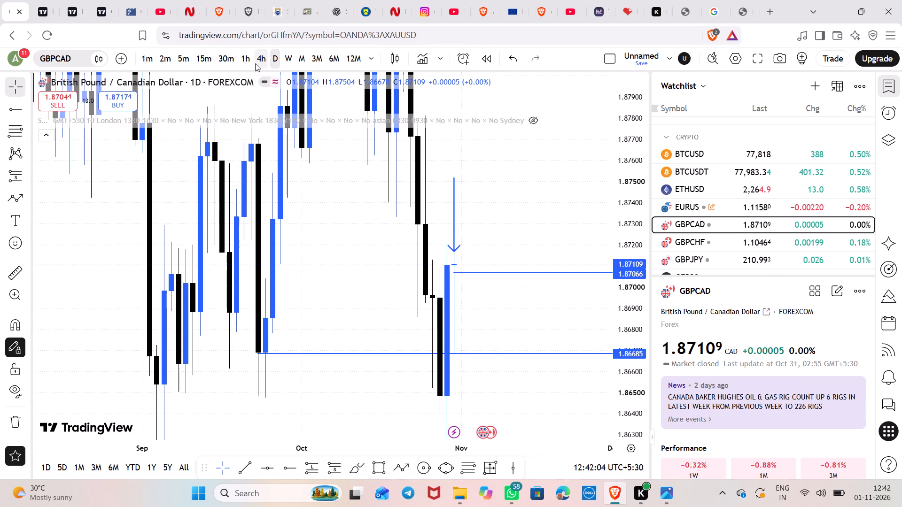
left_click(207, 50)
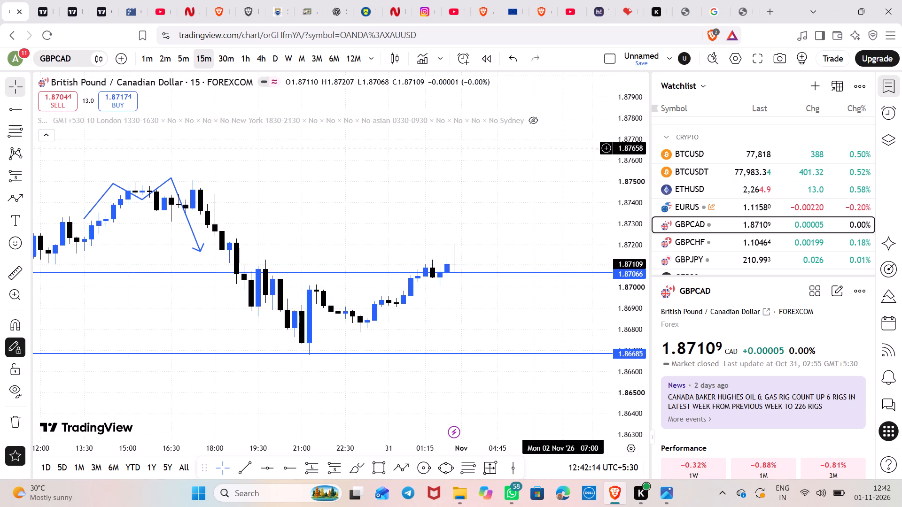
scroll(632, 200, "up", 16)
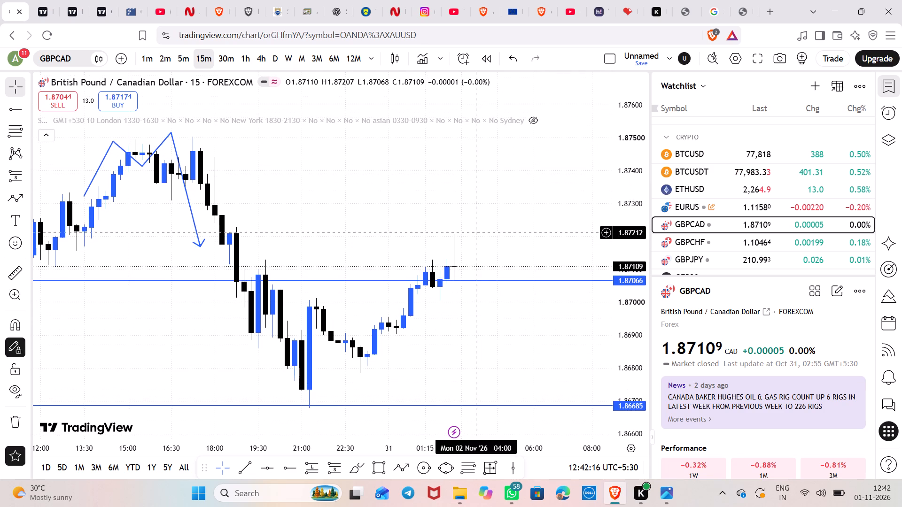
scroll(465, 202, "down", 4)
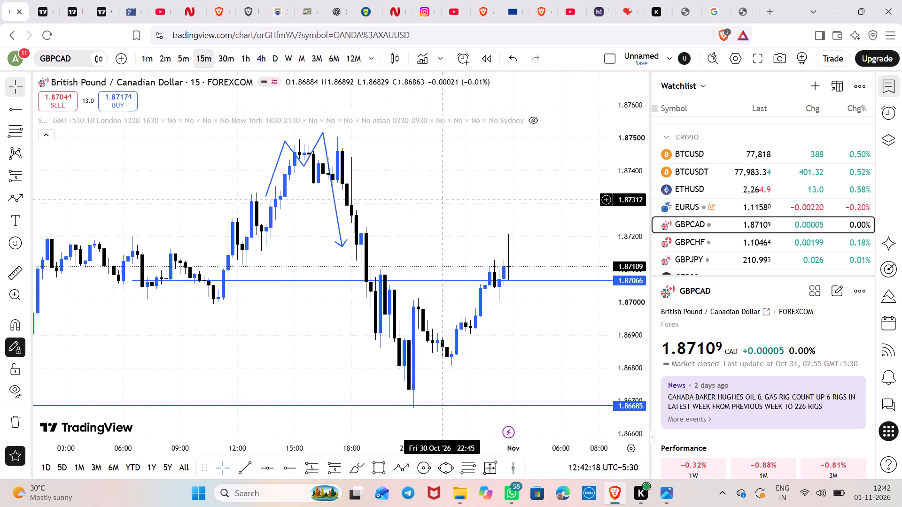
left_click_drag(444, 200, 498, 228)
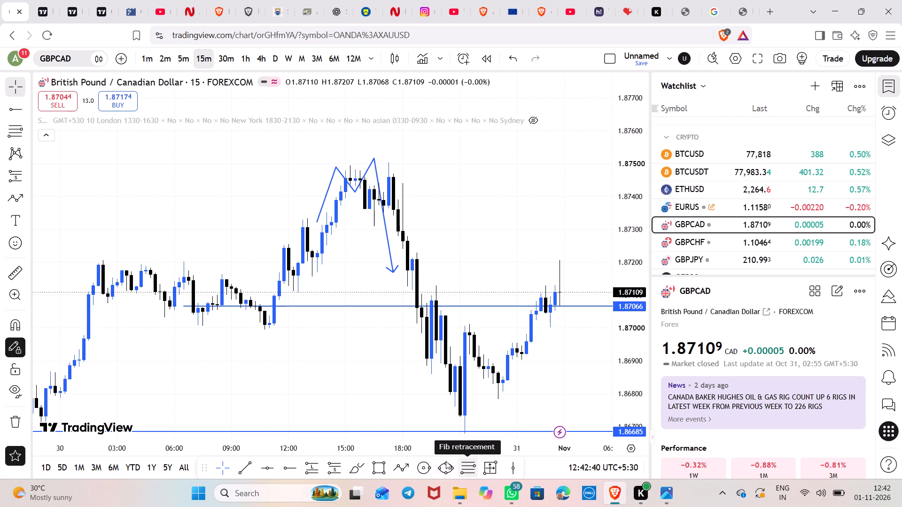
Place a short position at the 17:15 candle on 30 October with entry 1.87356, stop 1.87521 and target 1.87191.
left_click(324, 463)
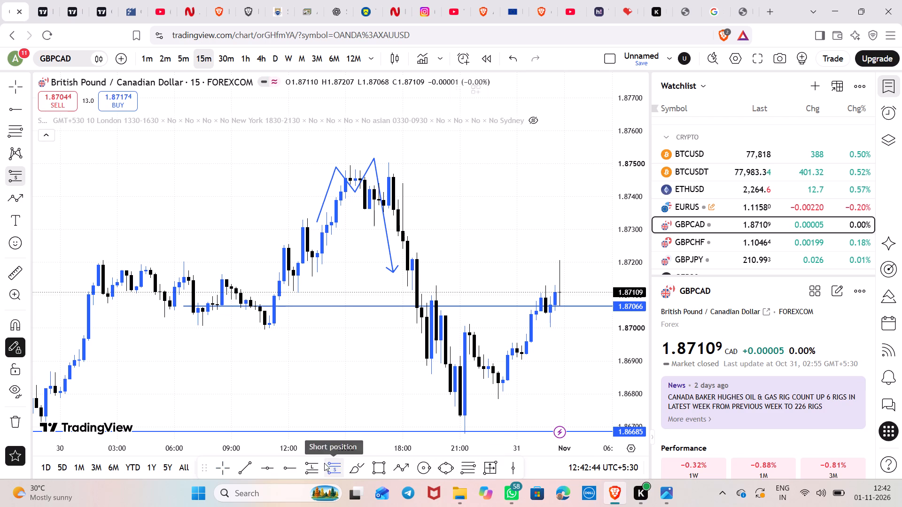
left_click(389, 211)
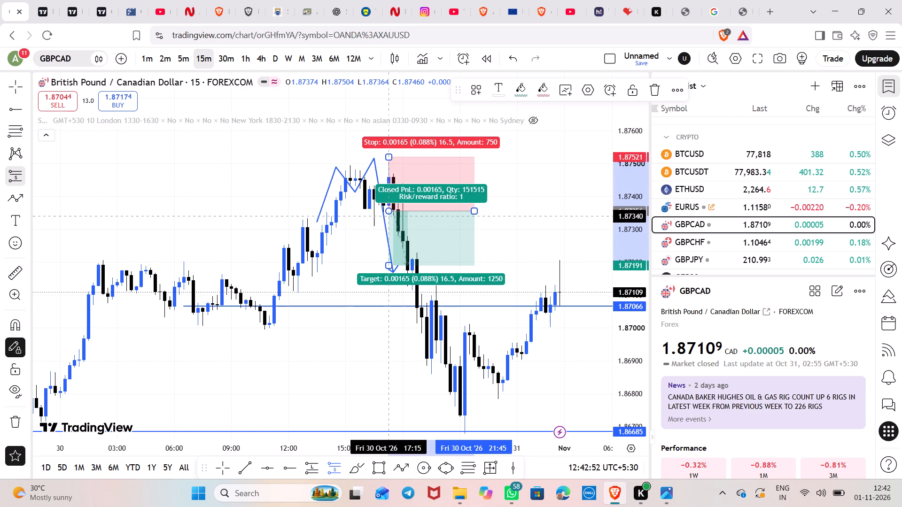
left_click(18, 87)
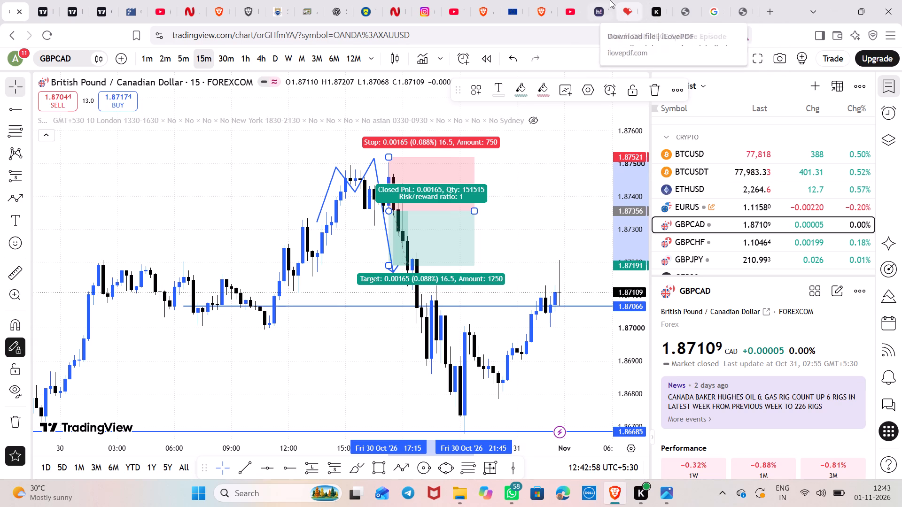
left_click(461, 496)
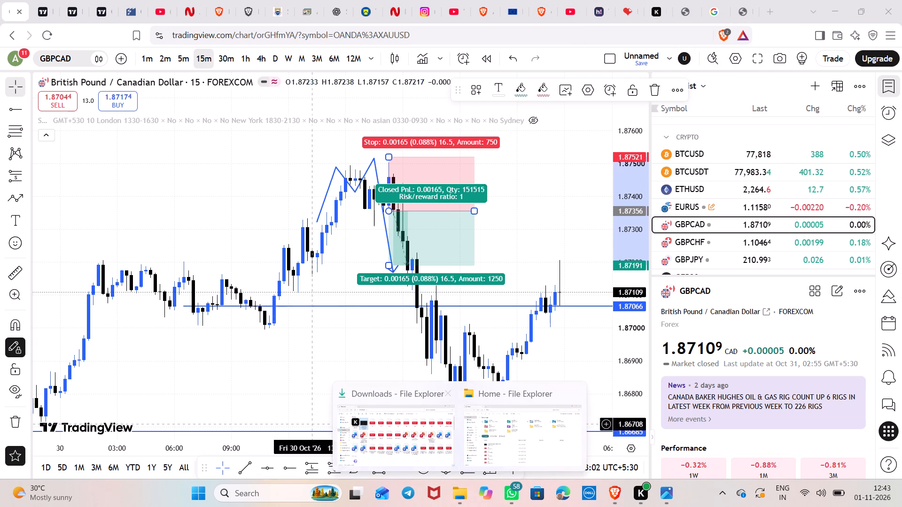
left_click(425, 427)
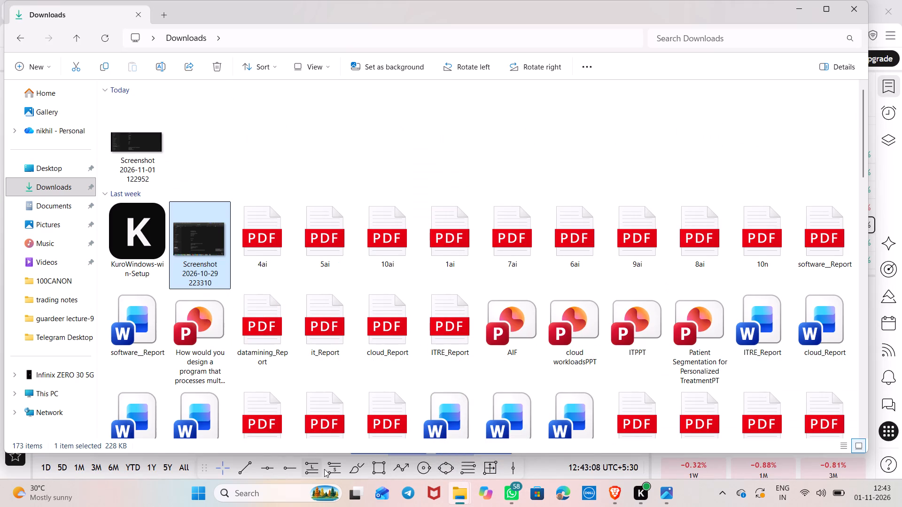
double_click(129, 143)
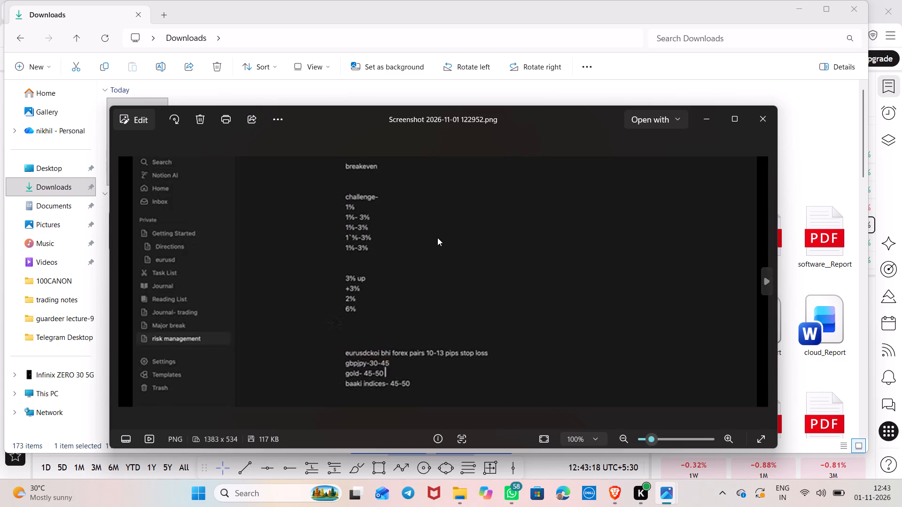
left_click(707, 119)
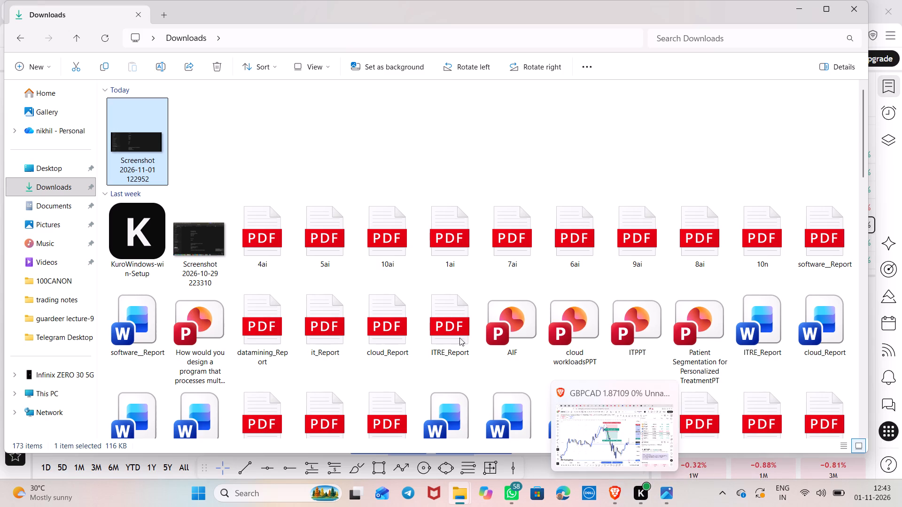
Return to the GBPCAD chart and measure the short position's stop distance from 1.87356 to about 1.8752 with a date and price range.
left_click(615, 488)
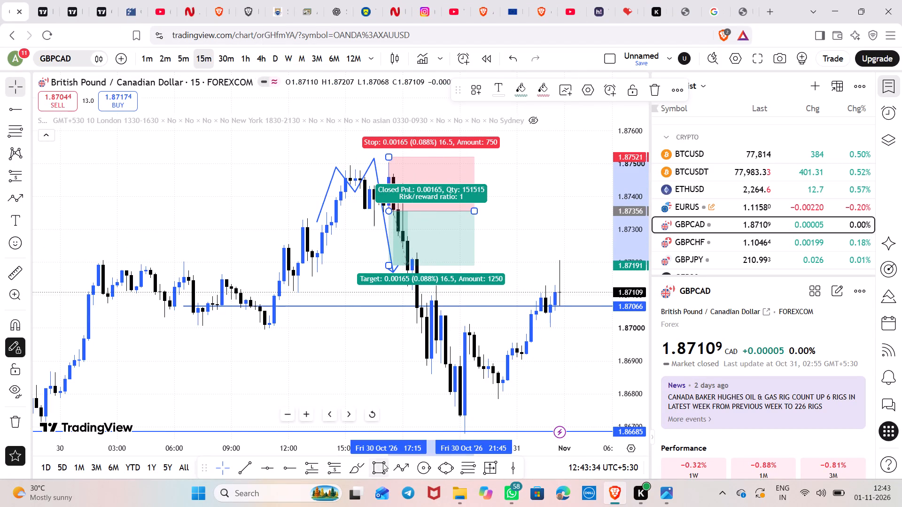
left_click(485, 469)
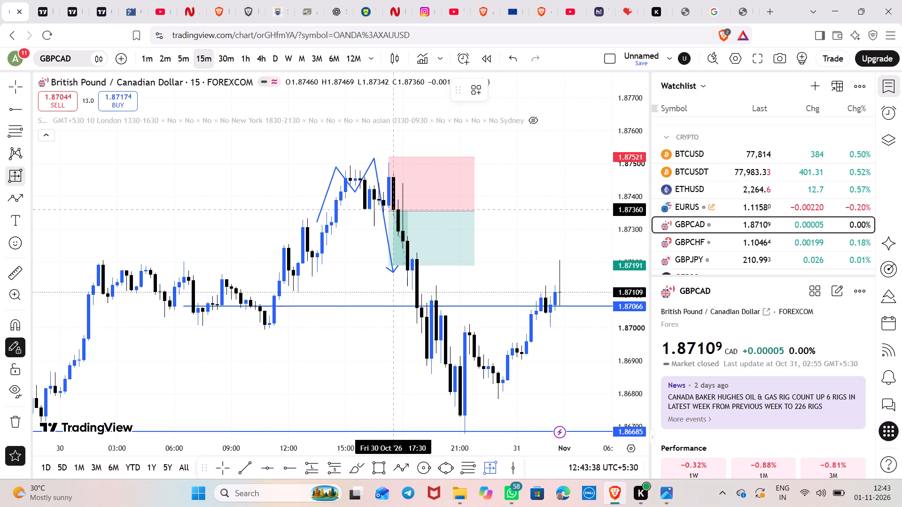
left_click_drag(395, 211, 396, 184)
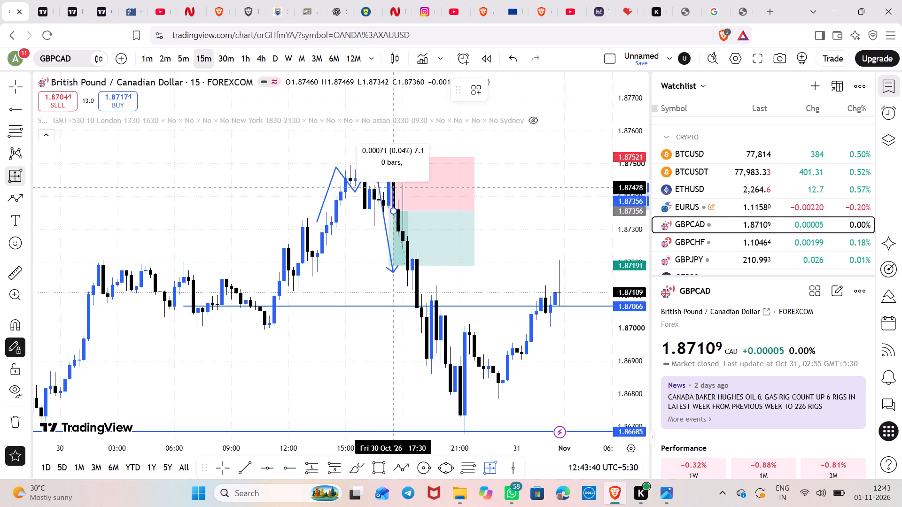
left_click_drag(396, 184, 433, 158)
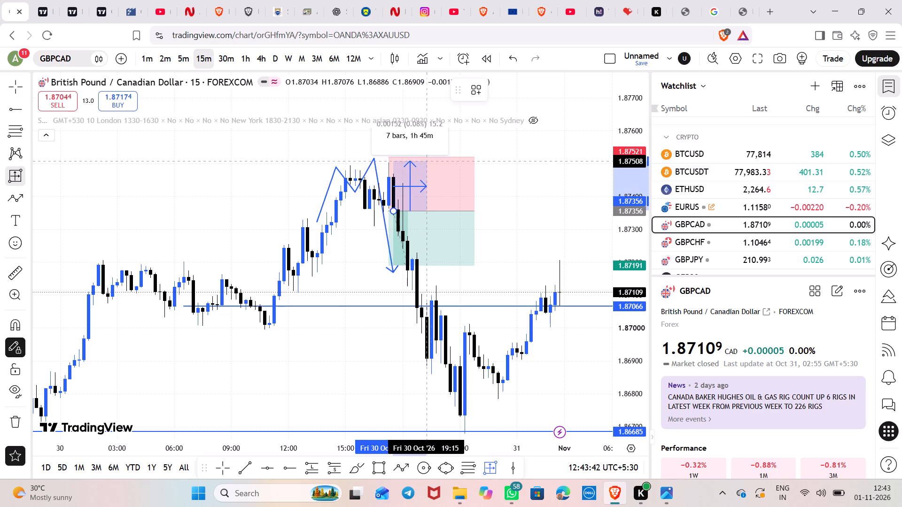
left_click_drag(433, 158, 434, 158)
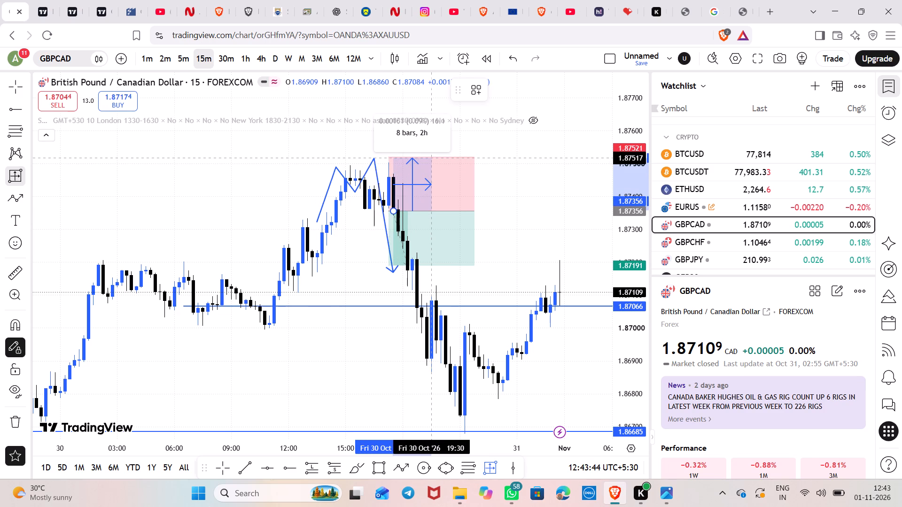
left_click_drag(434, 158, 433, 157)
left_click(433, 157)
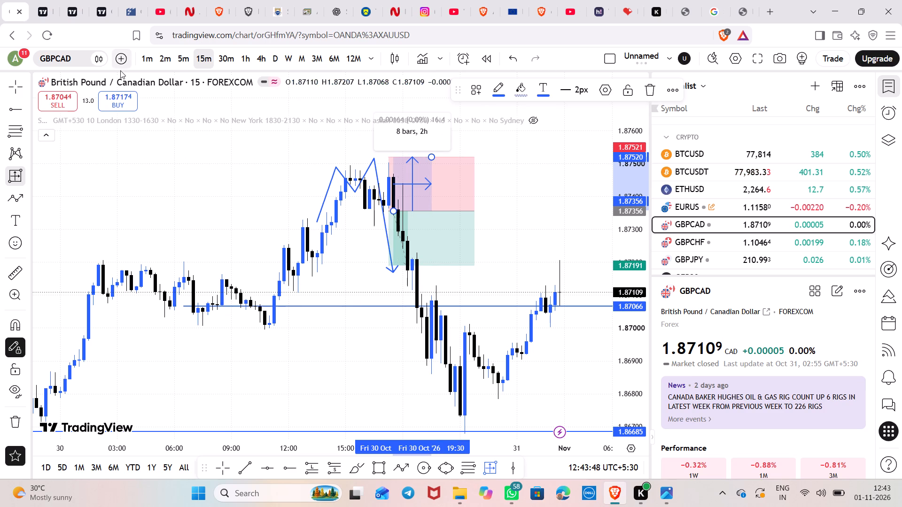
Switch to the YouTube video "Sow's trading room liquidity strategy part 5" and pause it at 44:59.
left_click(575, 0)
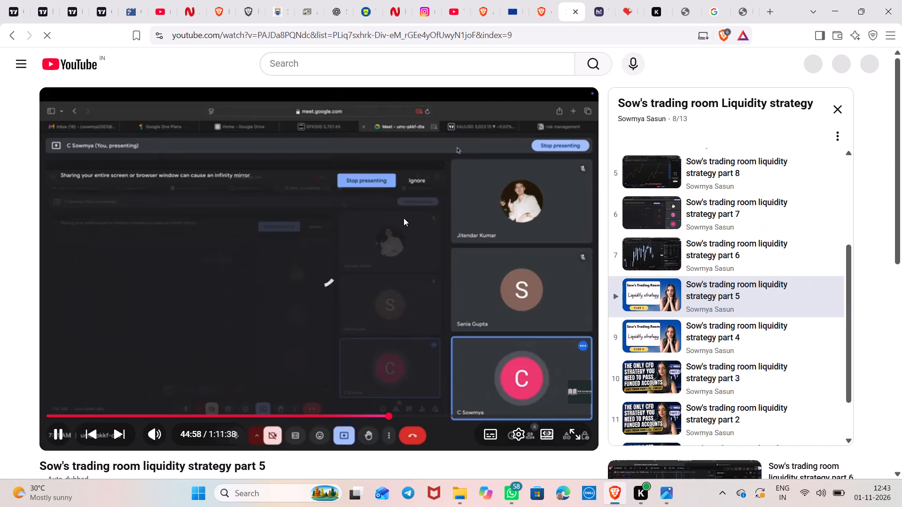
left_click(404, 218)
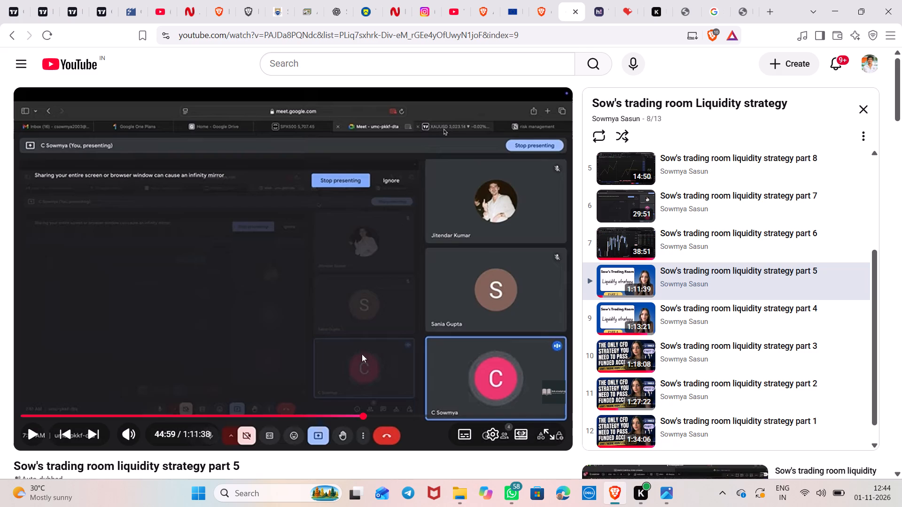
Watch the liquidity strategy part 5 video from 44:59 and pause it at 45:54.
left_click(357, 376)
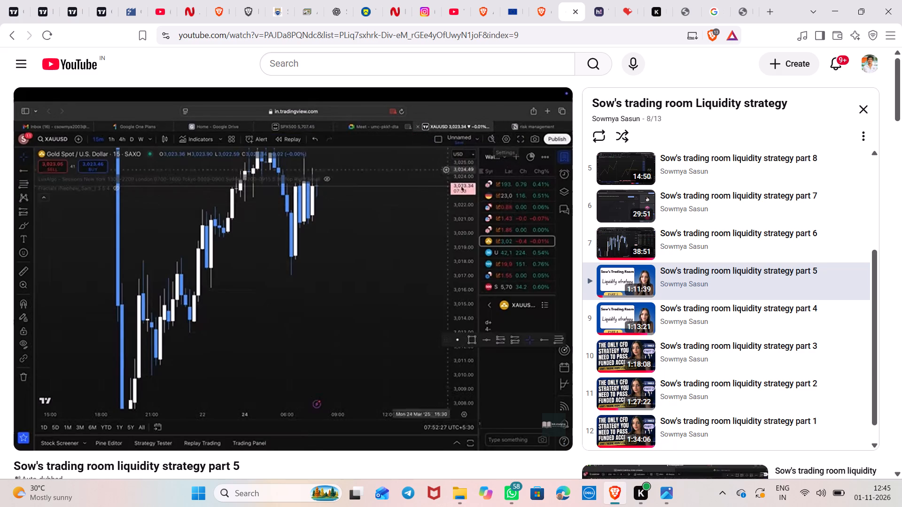
left_click(298, 304)
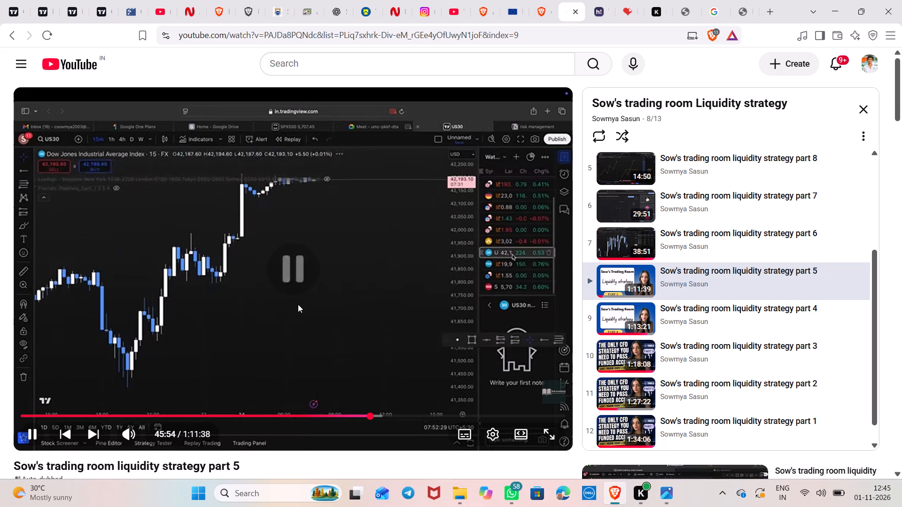
Return to the GBPCAD chart and stretch the date and price range from 1.87356 to about 1.87522, spanning 14 bars.
left_click(0, 0)
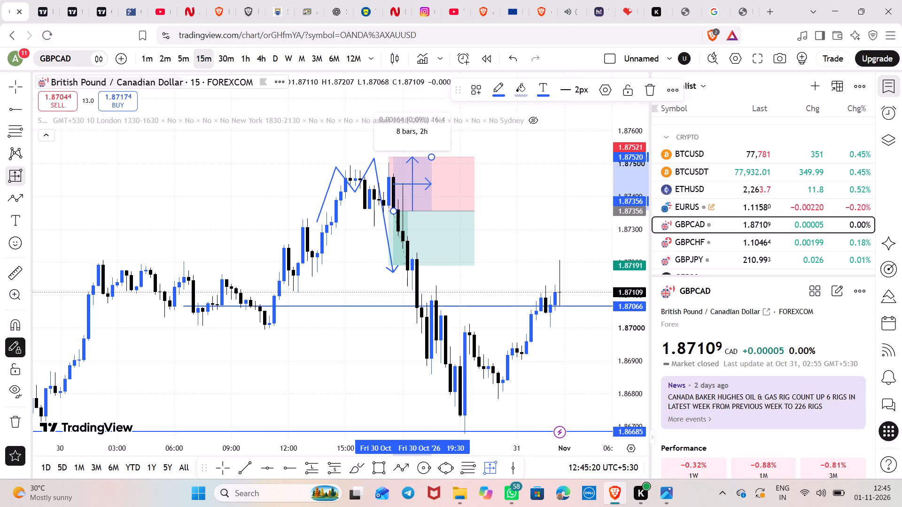
left_click(4, 83)
left_click_drag(518, 200, 517, 213)
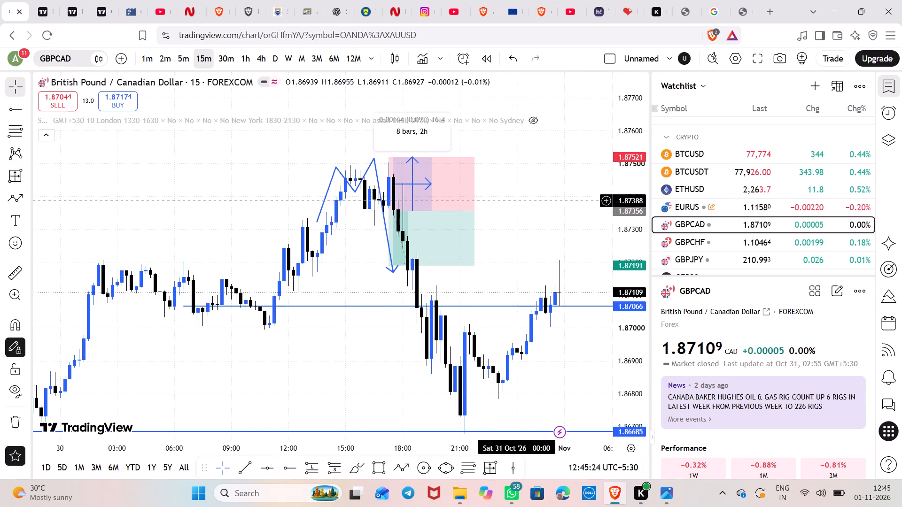
left_click_drag(517, 213, 515, 266)
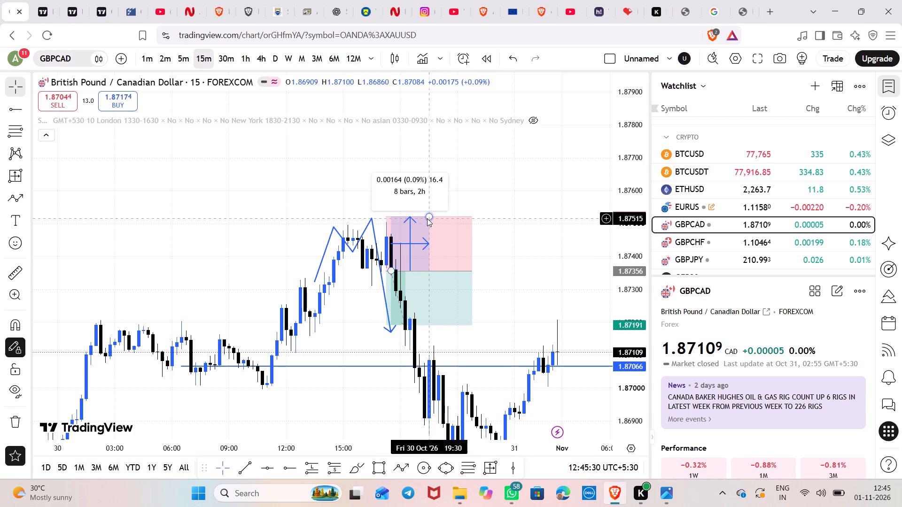
left_click_drag(427, 218, 427, 190)
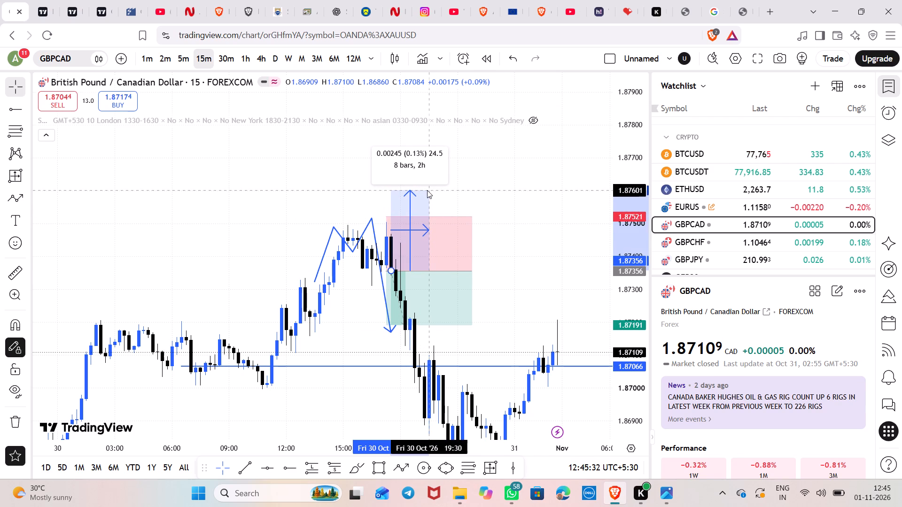
left_click_drag(427, 190, 427, 177)
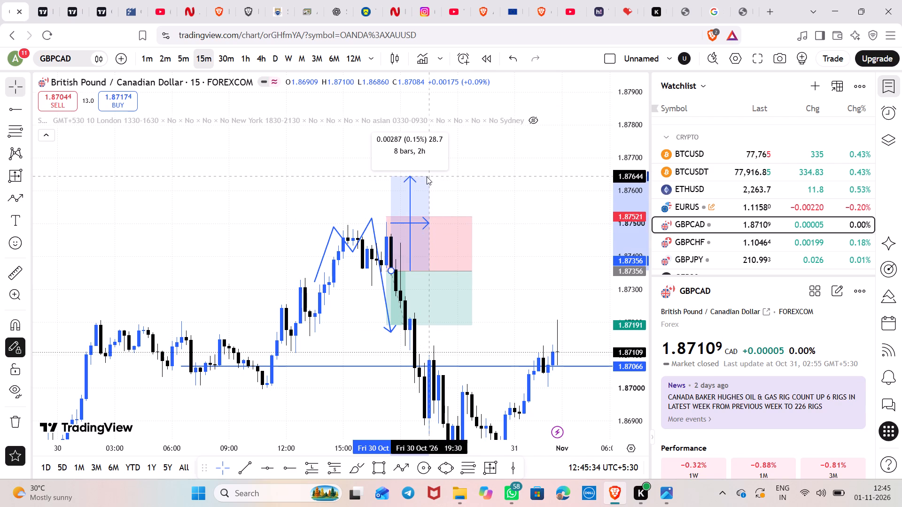
left_click_drag(427, 177, 428, 174)
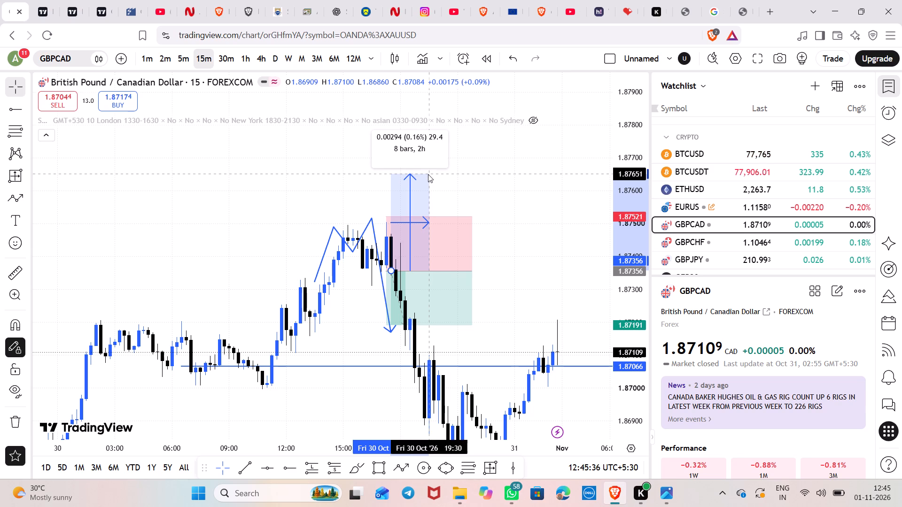
left_click_drag(428, 174, 448, 174)
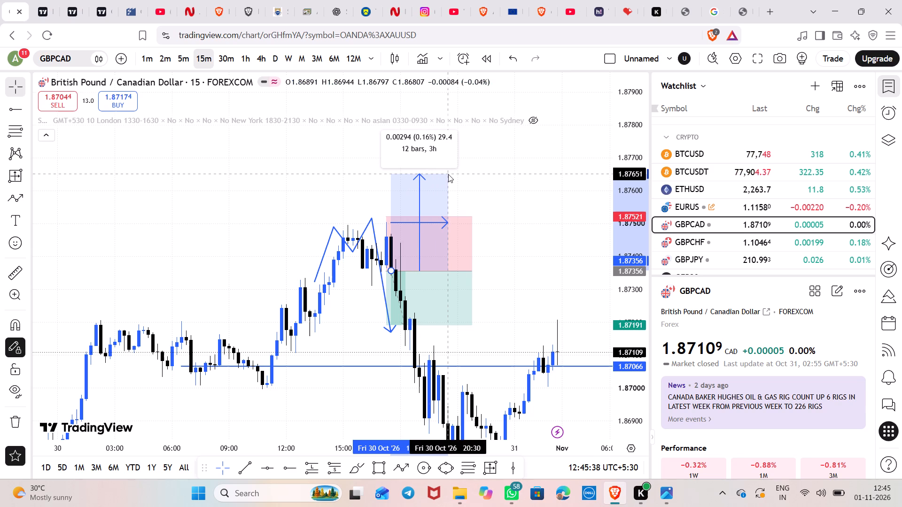
left_click_drag(448, 174, 455, 197)
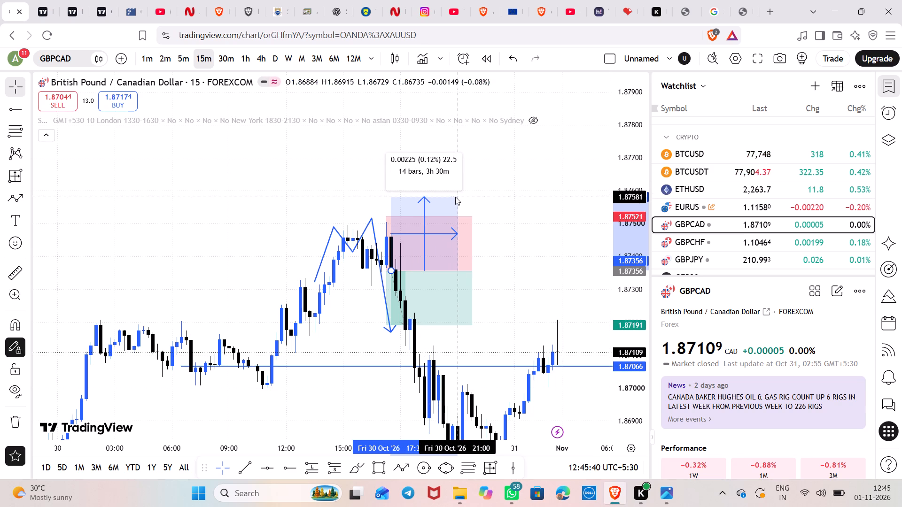
left_click_drag(455, 197, 459, 219)
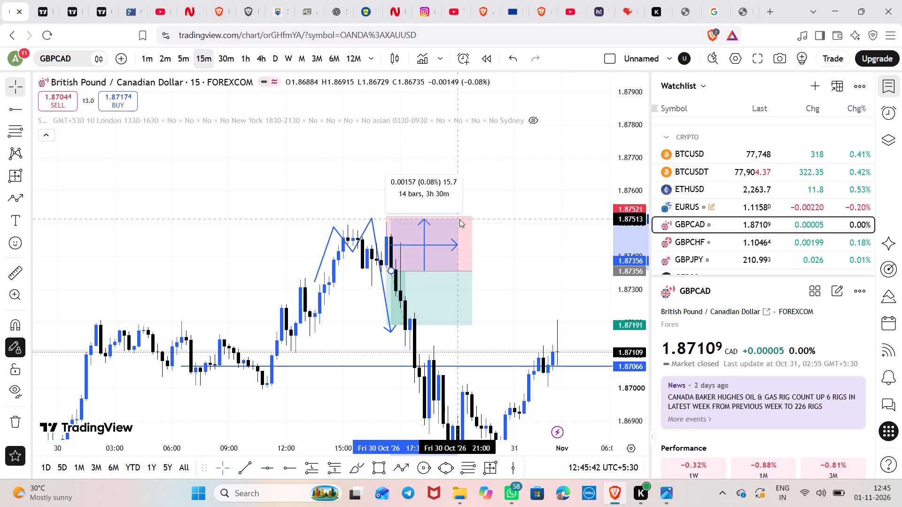
left_click_drag(459, 219, 458, 217)
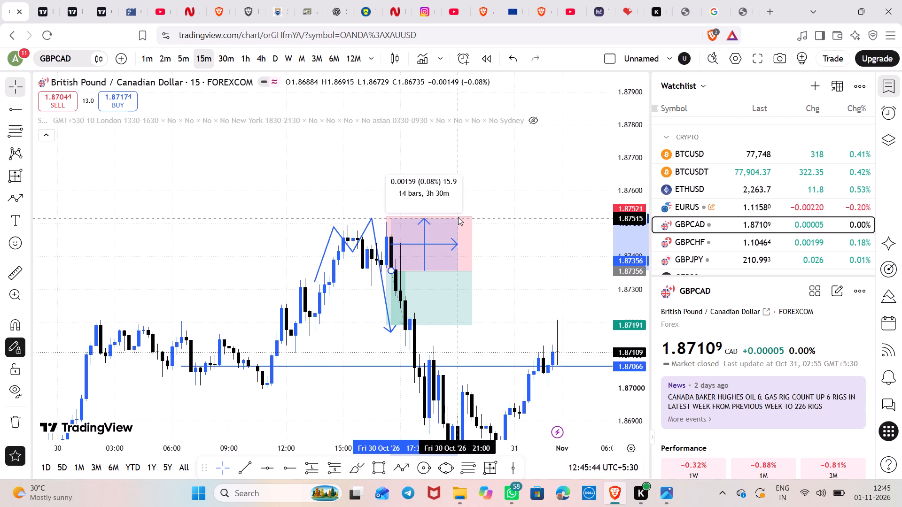
left_click_drag(458, 217, 457, 216)
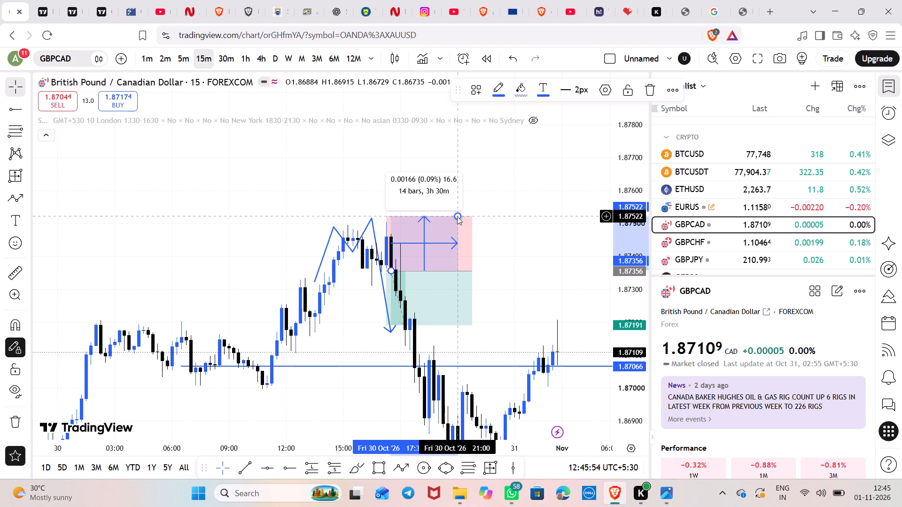
Extend the date and price range upward to about 1.8766, measuring about 30 pips above the short entry over 13 bars.
left_click_drag(457, 216, 448, 126)
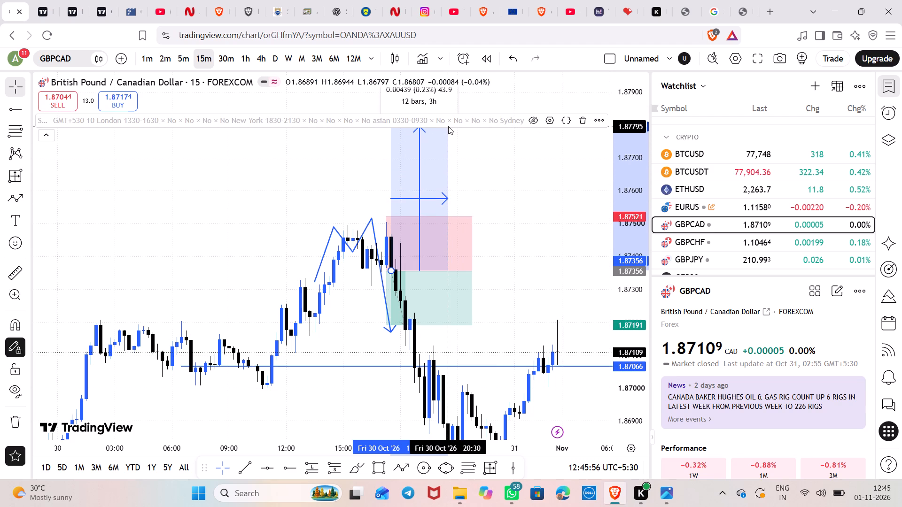
left_click_drag(448, 126, 448, 136)
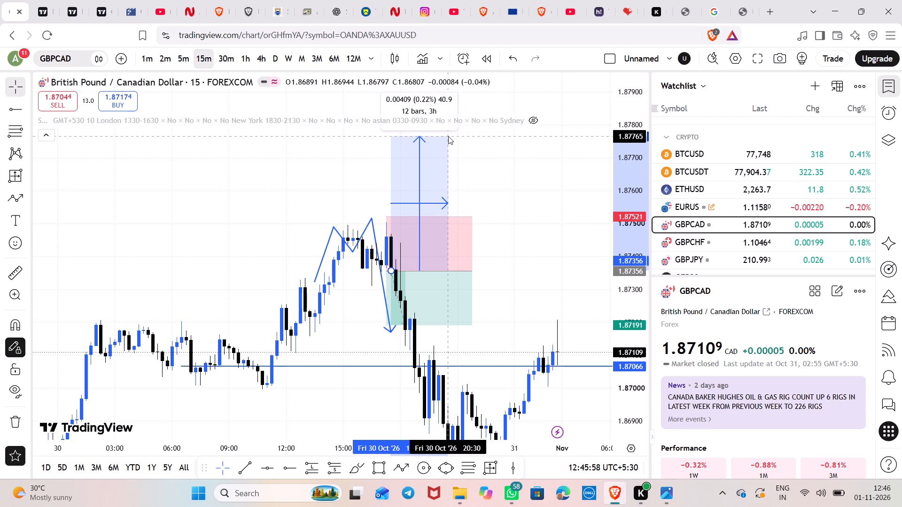
left_click_drag(448, 136, 452, 149)
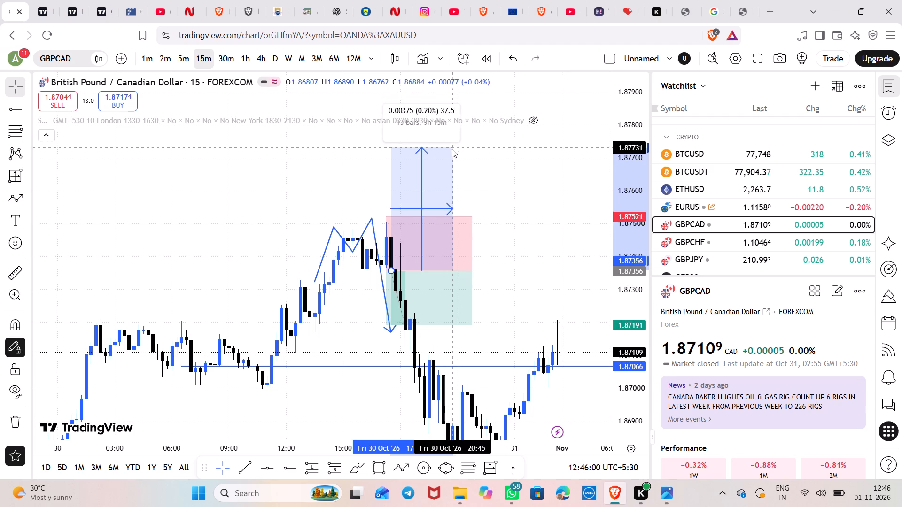
left_click_drag(452, 149, 456, 163)
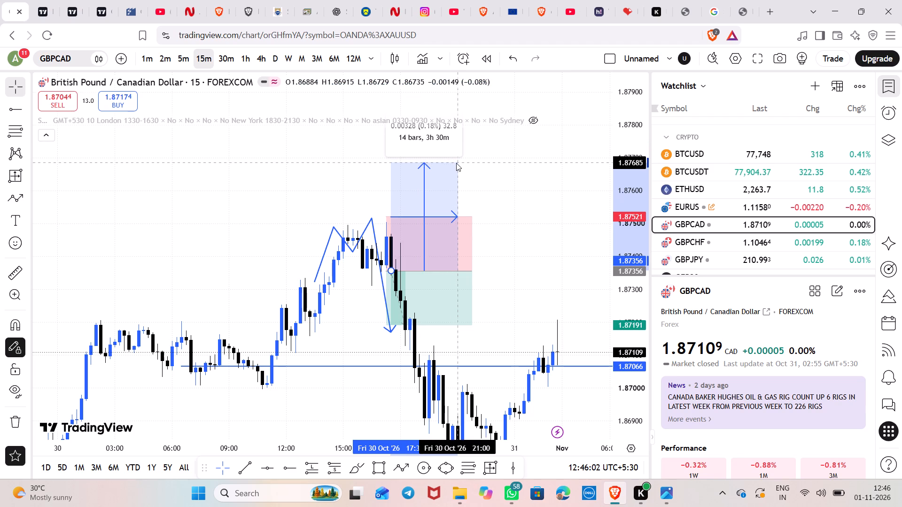
left_click_drag(456, 163, 456, 165)
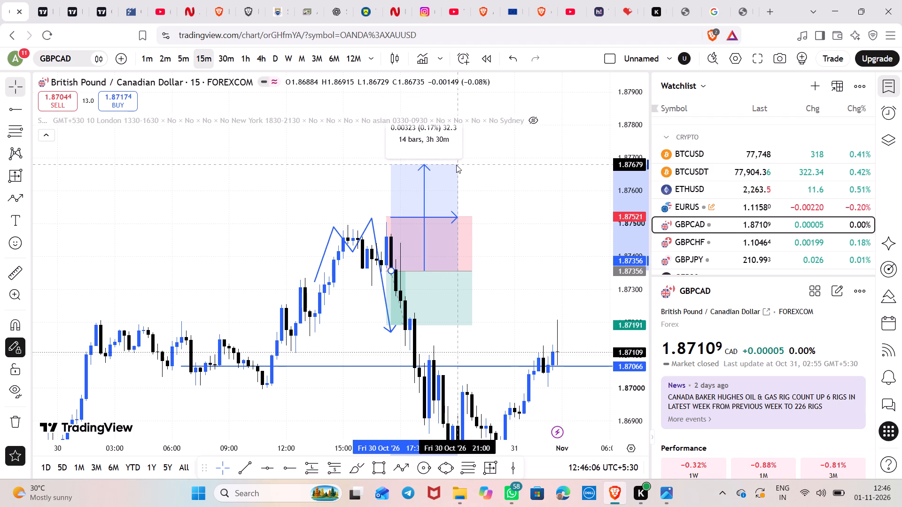
left_click_drag(456, 165, 455, 165)
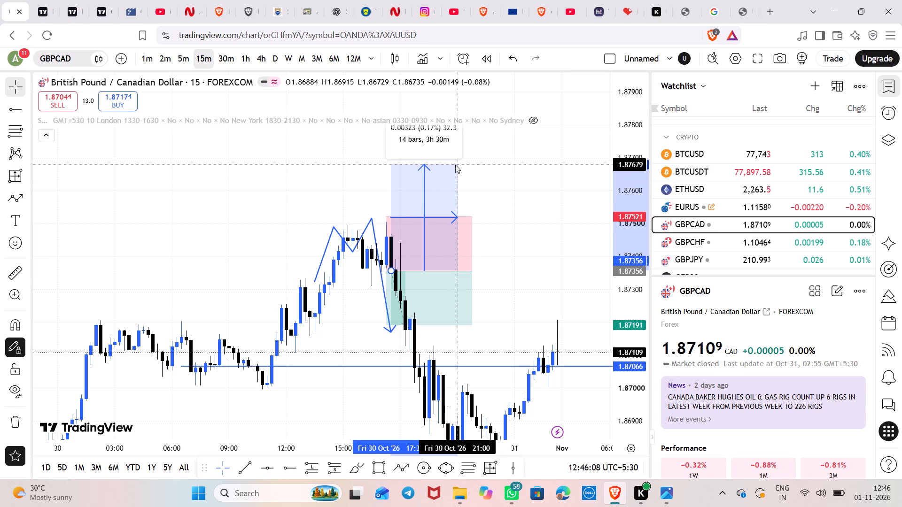
left_click_drag(455, 165, 455, 170)
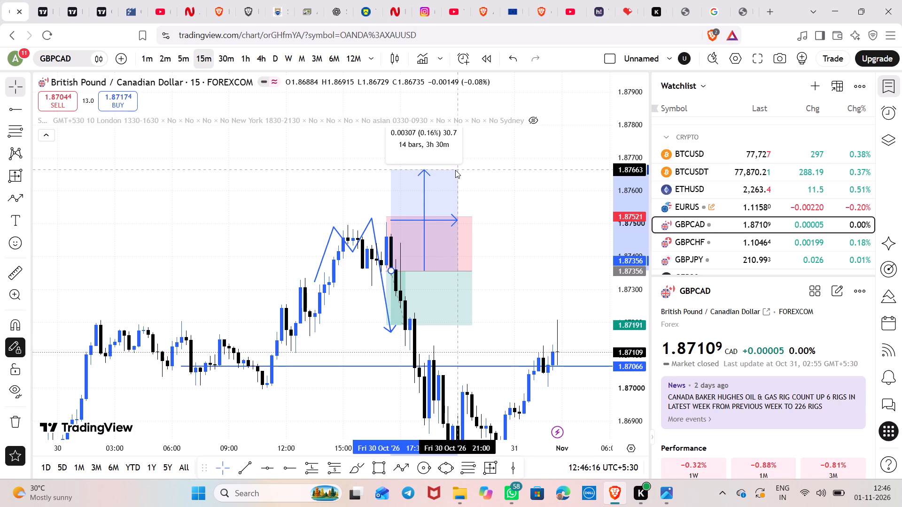
left_click_drag(455, 170, 455, 170)
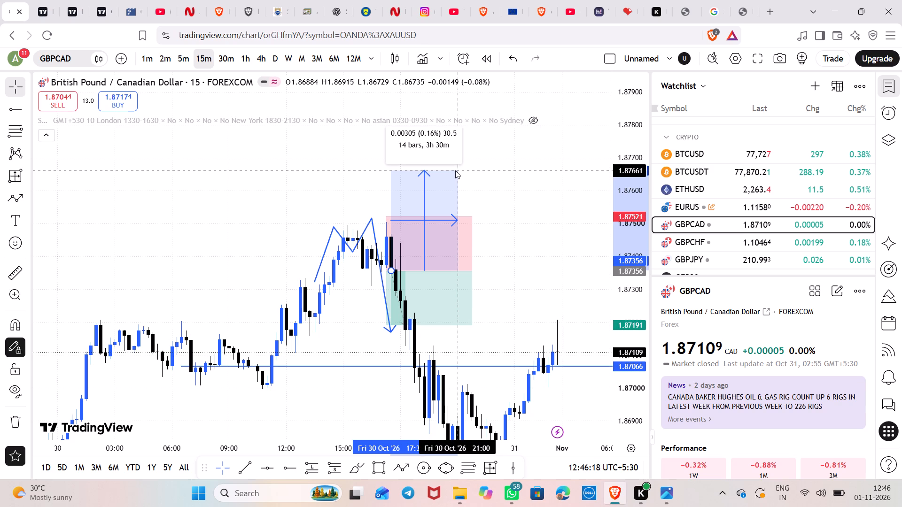
left_click_drag(455, 170, 460, 174)
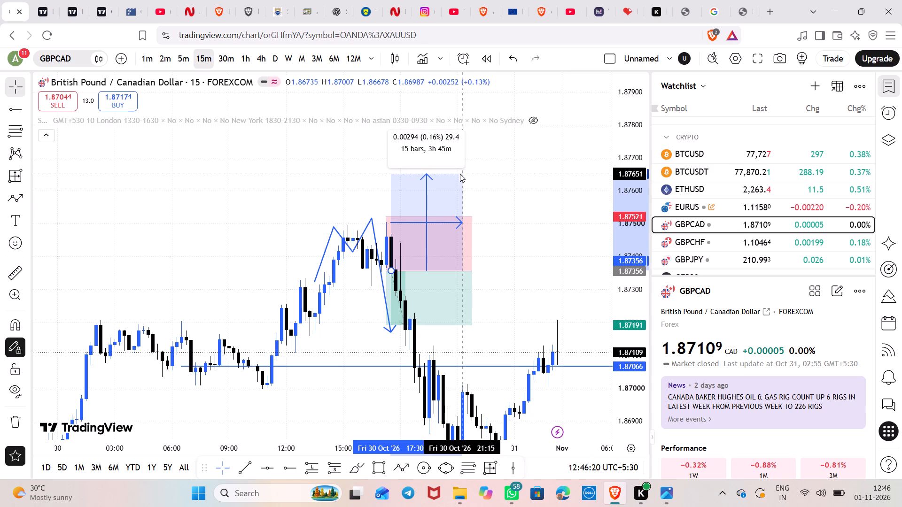
left_click_drag(460, 174, 459, 173)
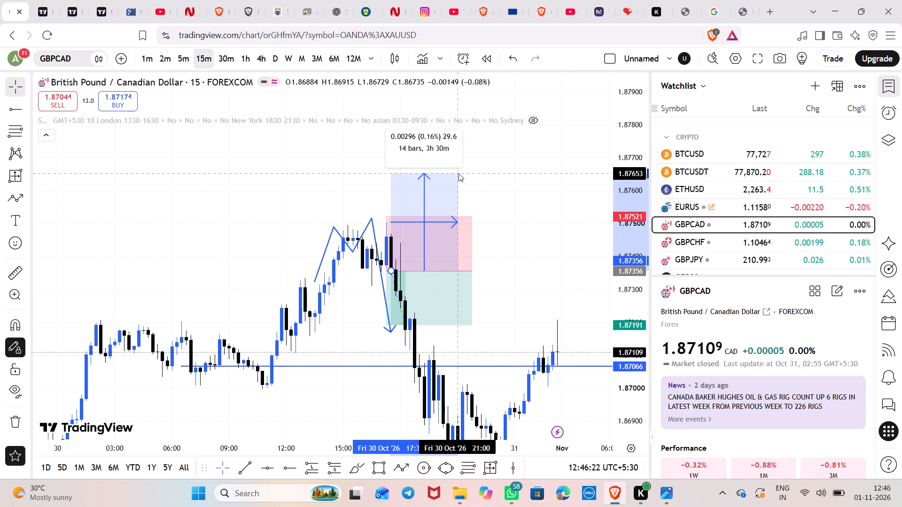
left_click_drag(459, 173, 452, 169)
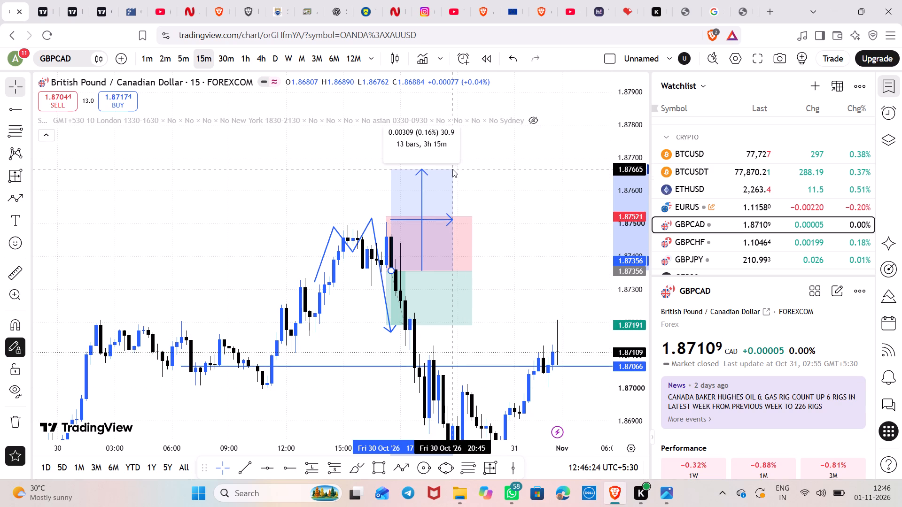
left_click_drag(452, 169, 446, 170)
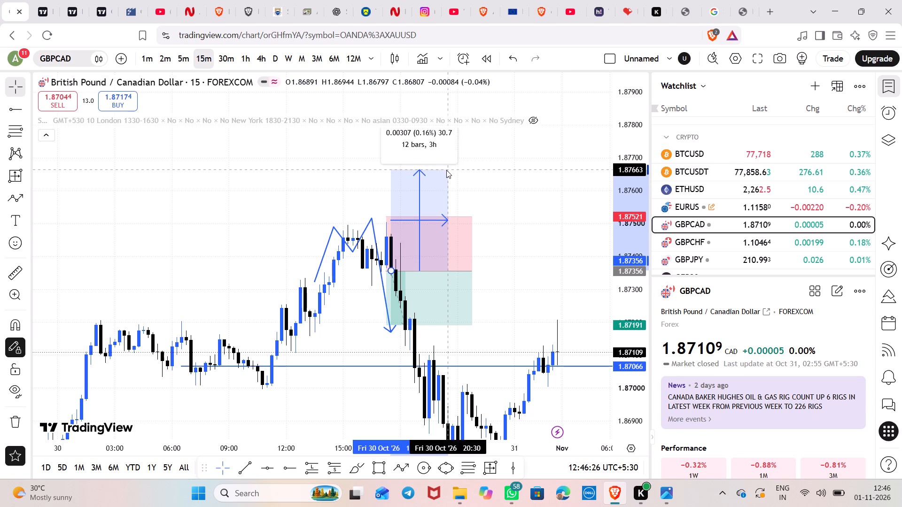
left_click_drag(446, 170, 451, 171)
left_click(451, 171)
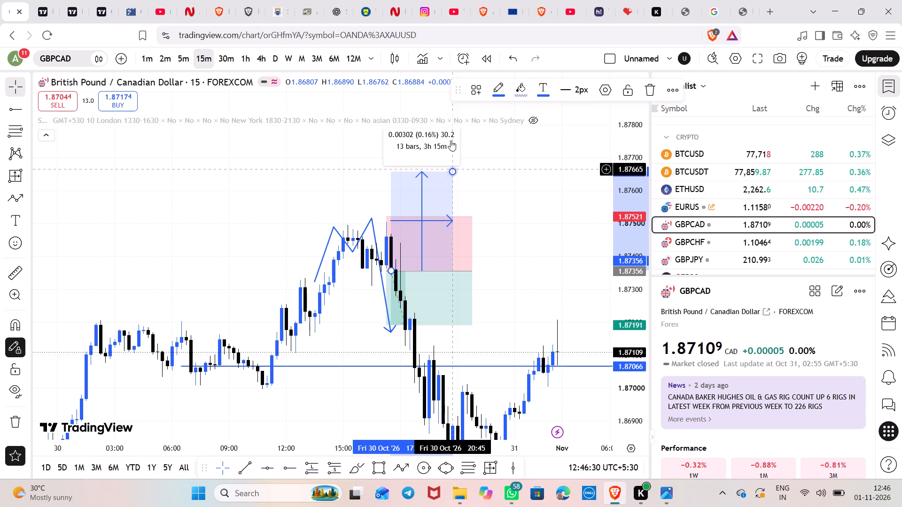
Delete the date and price range from the GBPCAD chart.
left_click(658, 82)
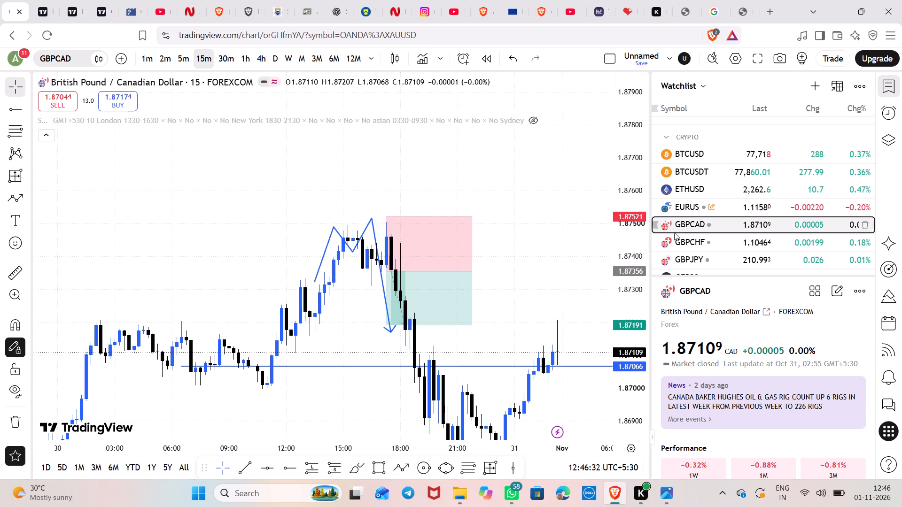
Extend the GBPCAD short position's target down to 1.86860, about 49.6 pips below entry, for a risk/reward ratio of about 3.
scroll(625, 176, "up", 4)
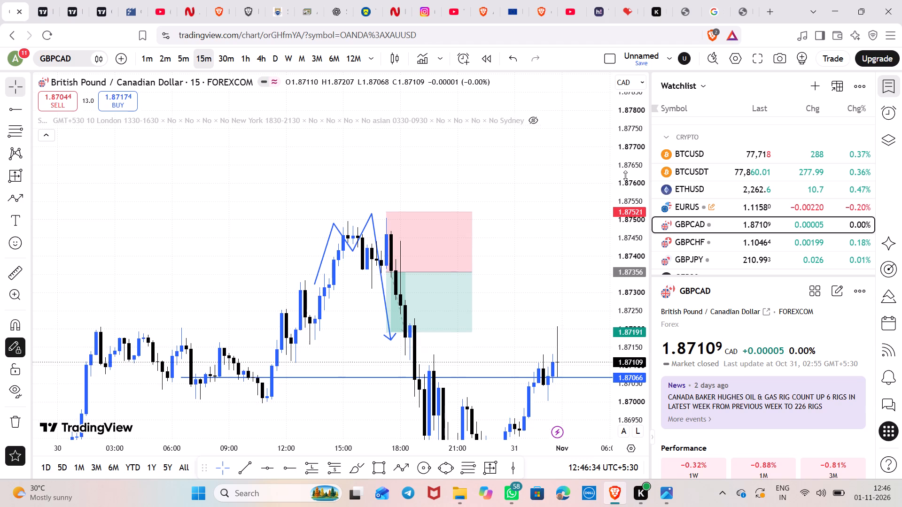
left_click_drag(563, 227, 522, 84)
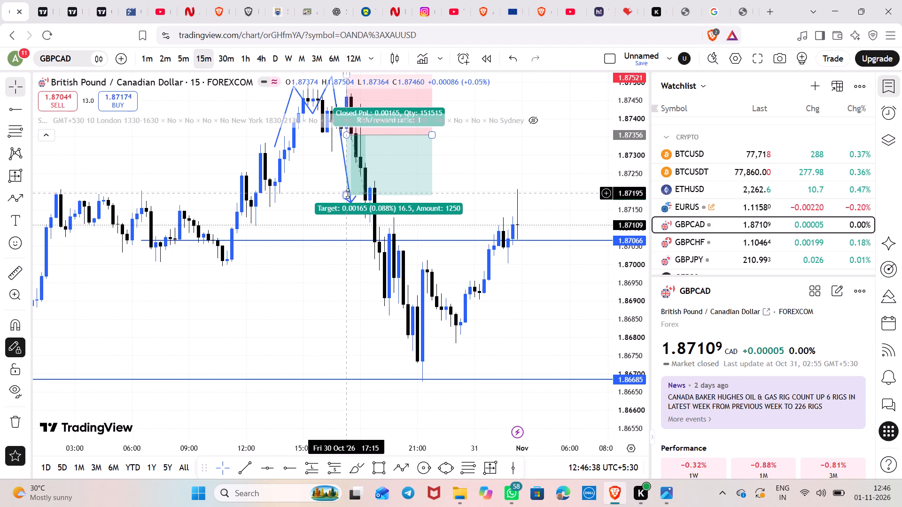
left_click_drag(348, 193, 348, 198)
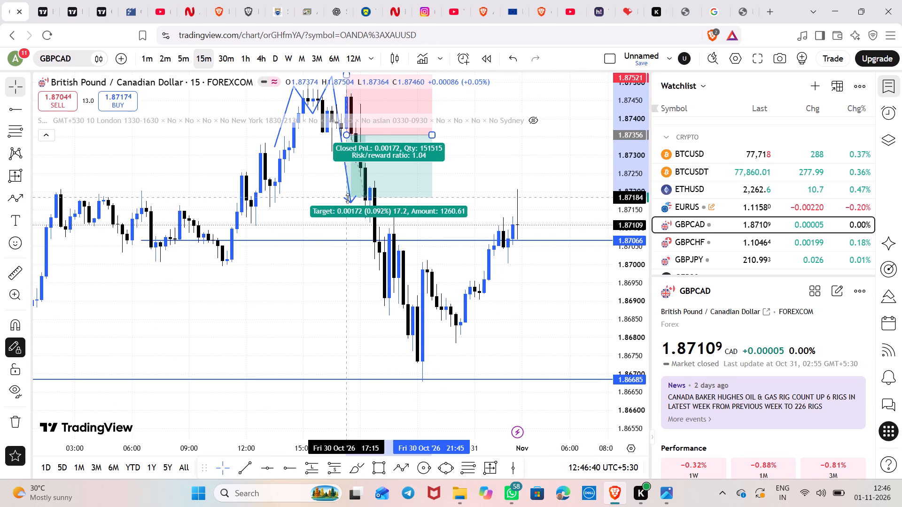
left_click_drag(348, 198, 348, 231)
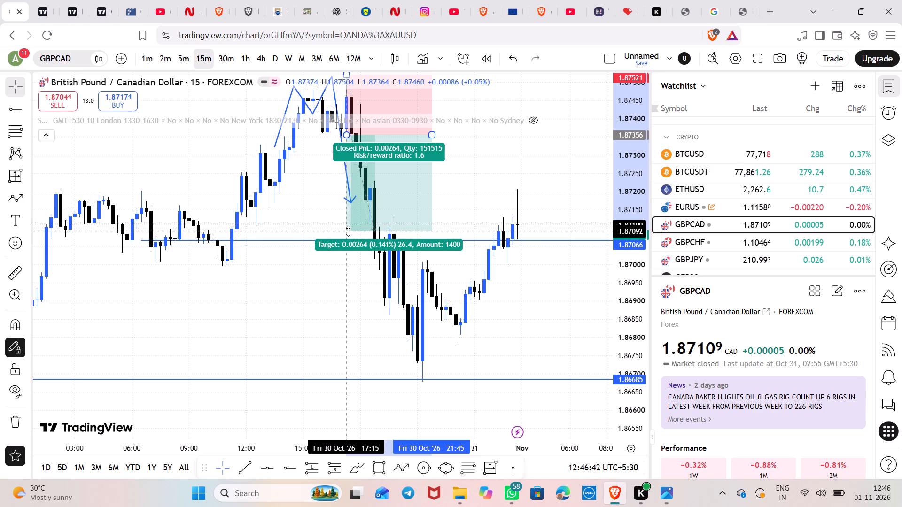
left_click_drag(348, 231, 350, 246)
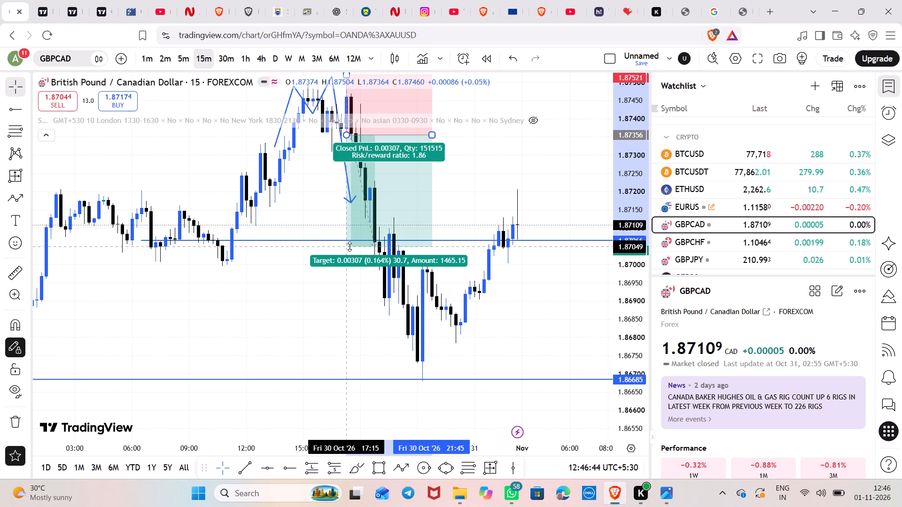
left_click_drag(350, 246, 356, 284)
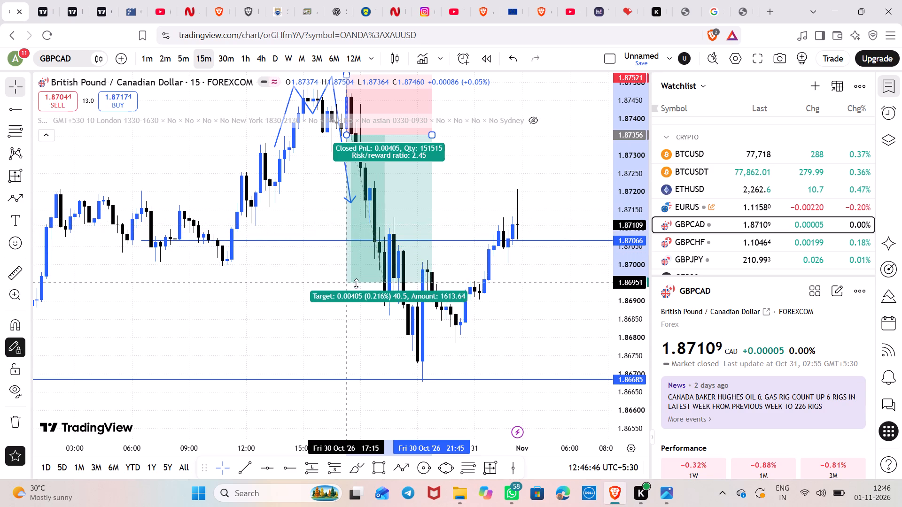
left_click_drag(356, 284, 356, 291)
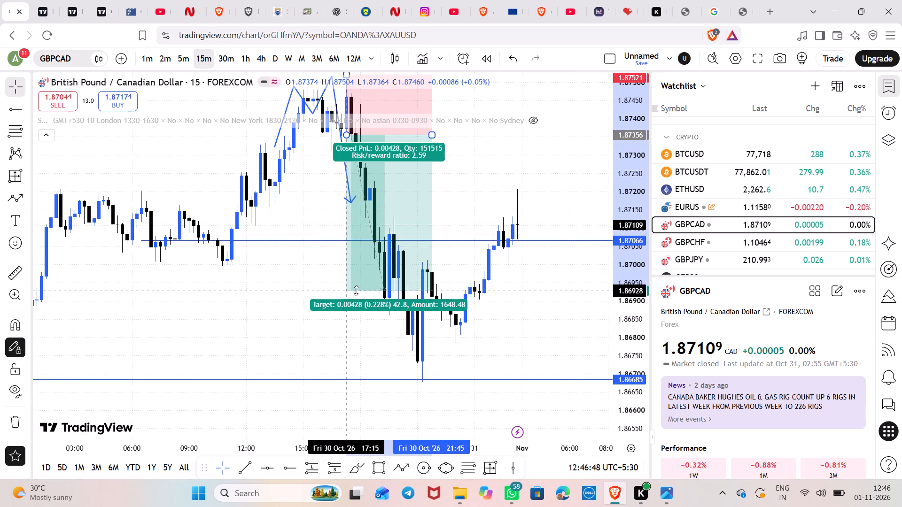
left_click_drag(356, 291, 358, 309)
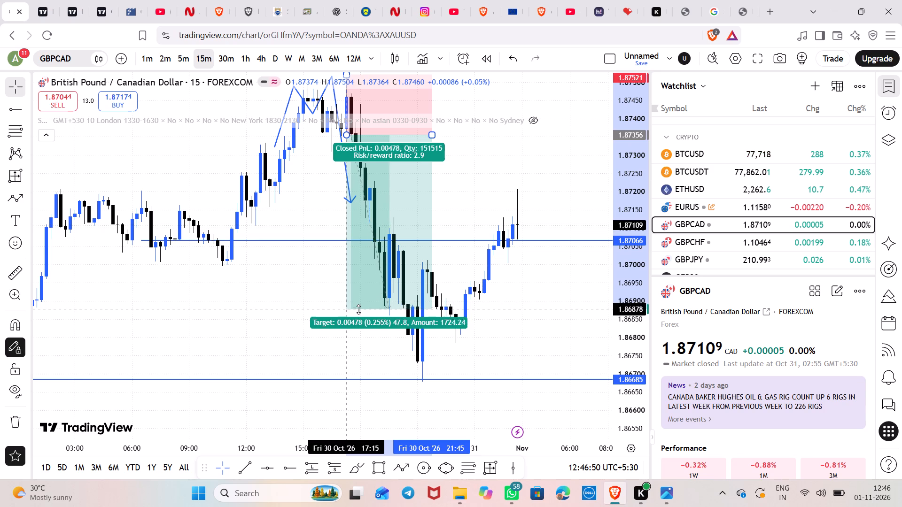
left_click_drag(358, 309, 359, 312)
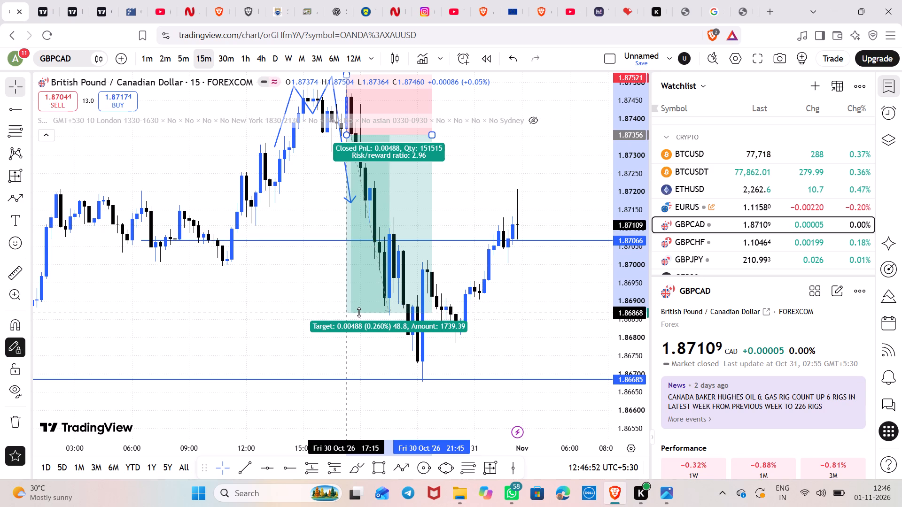
left_click_drag(359, 312, 359, 317)
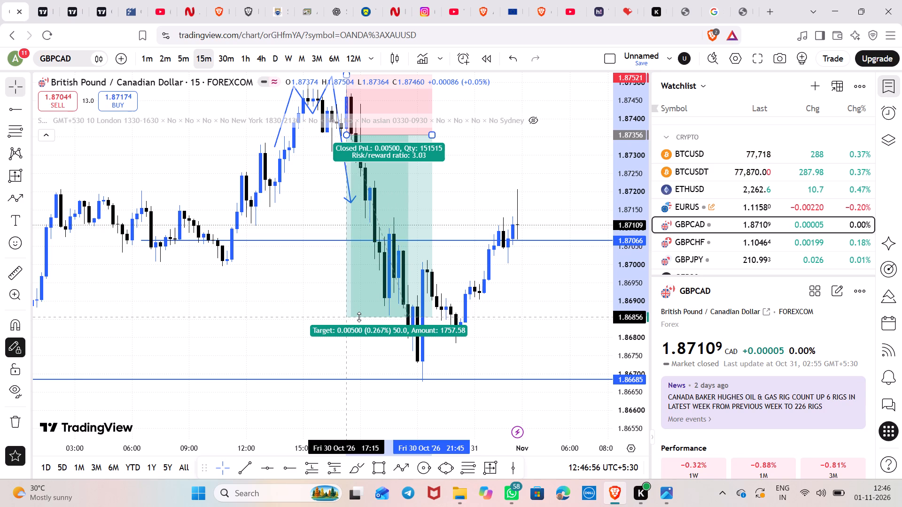
left_click_drag(359, 317, 358, 315)
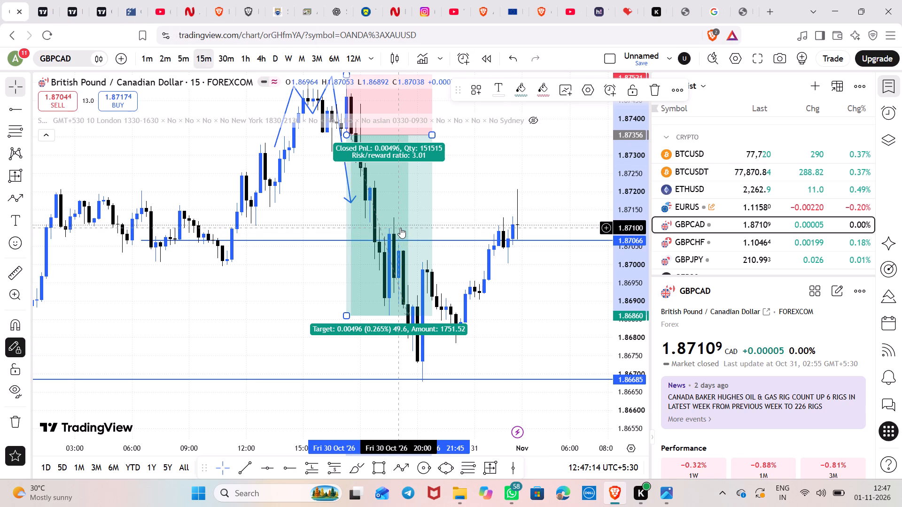
left_click(573, 207)
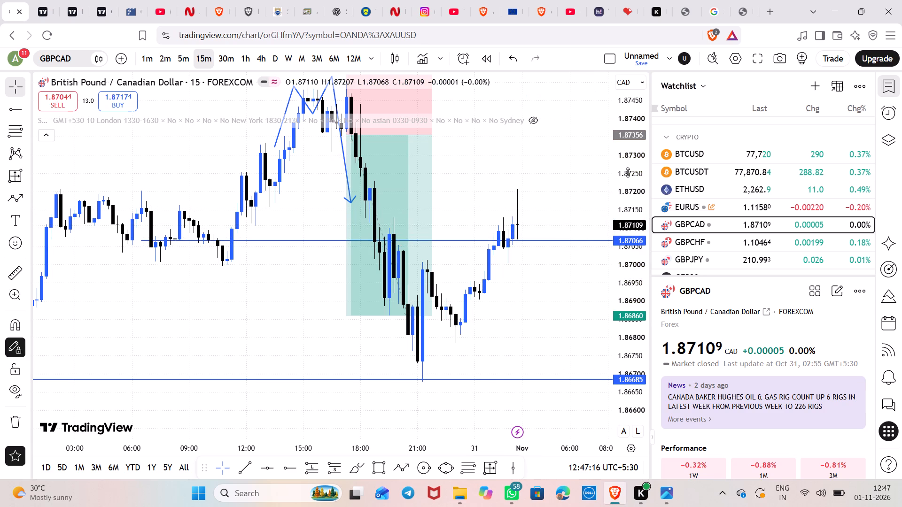
scroll(634, 169, "down", 14)
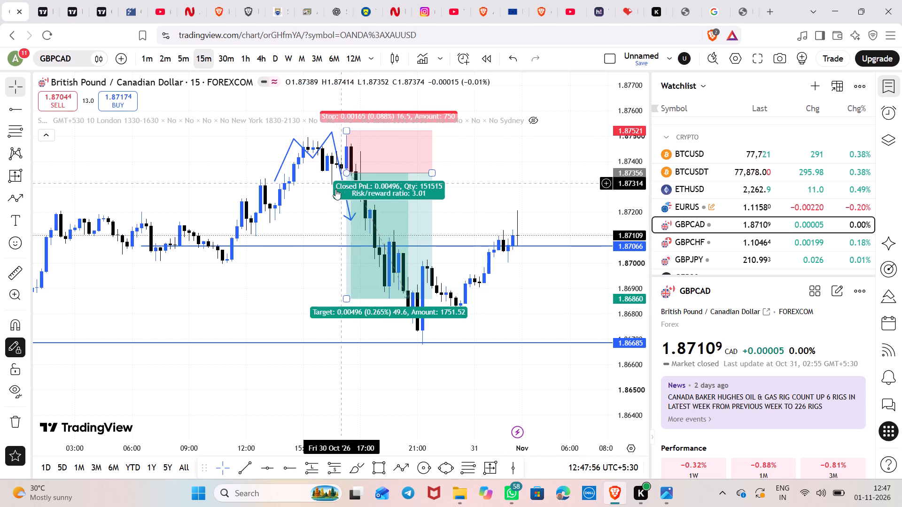
On the GBPCHF daily chart, draw a horizontal ray at about 1.10429 starting from the 23 October candle.
left_click(664, 233)
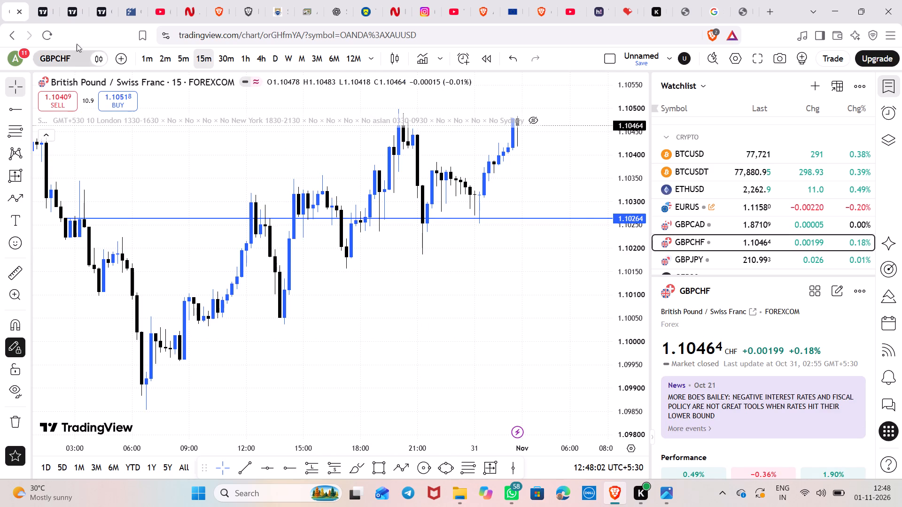
left_click(272, 57)
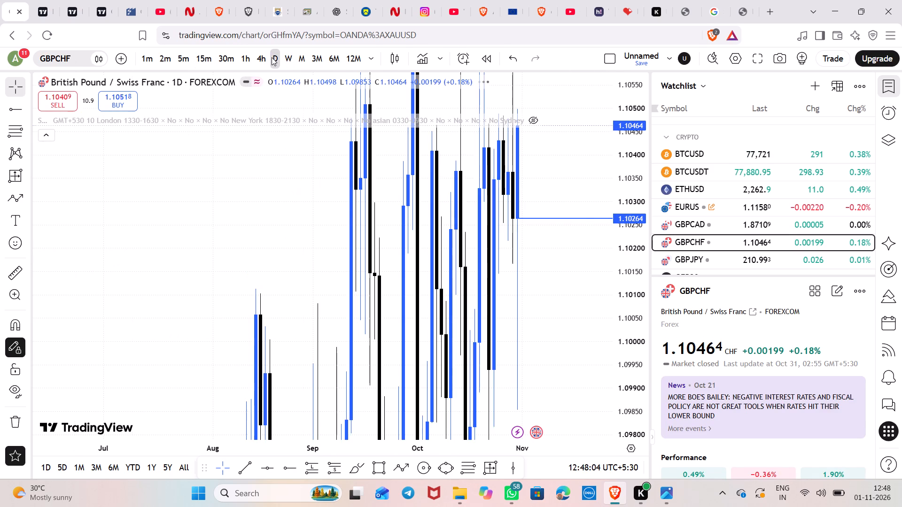
scroll(491, 235, "up", 5)
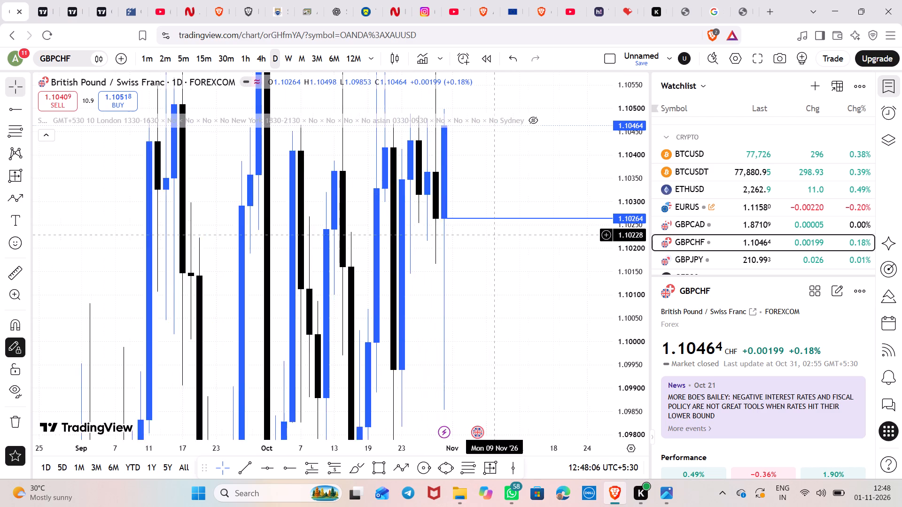
scroll(491, 235, "up", 4)
scroll(635, 163, "down", 13)
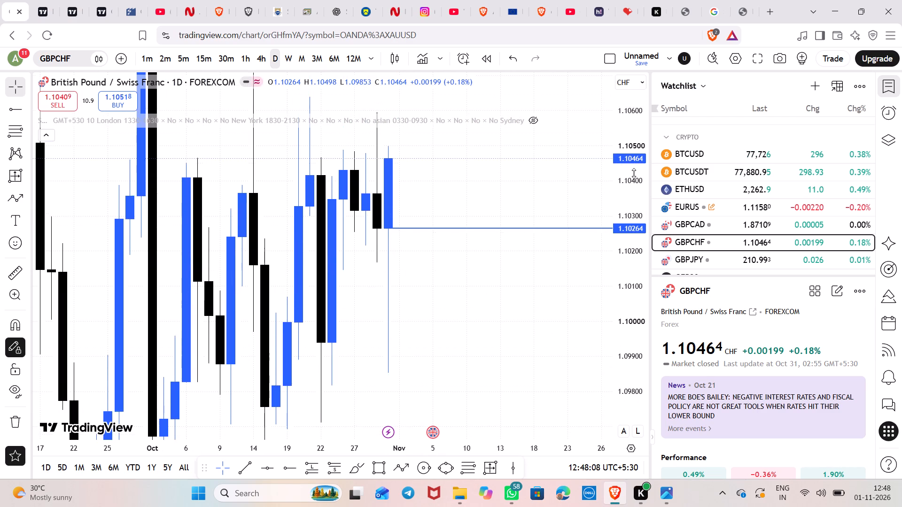
scroll(634, 173, "down", 3)
left_click_drag(539, 151, 542, 214)
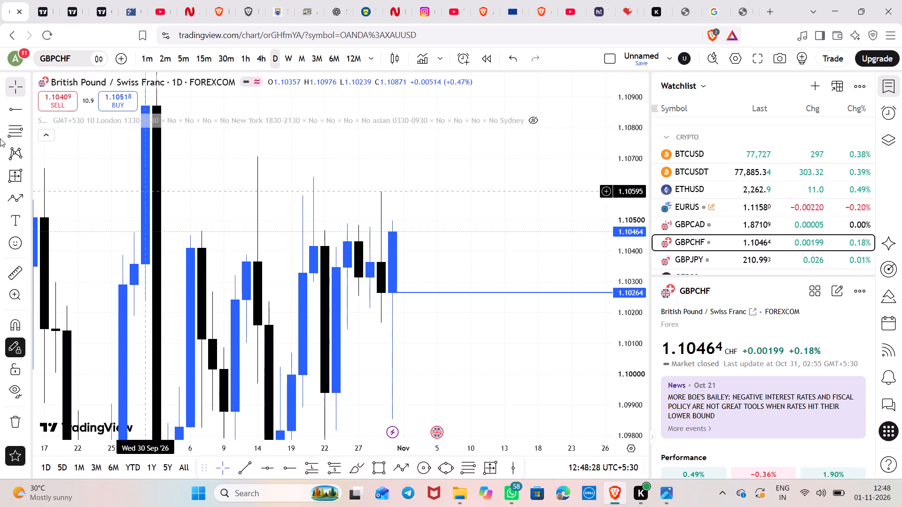
left_click(3, 103)
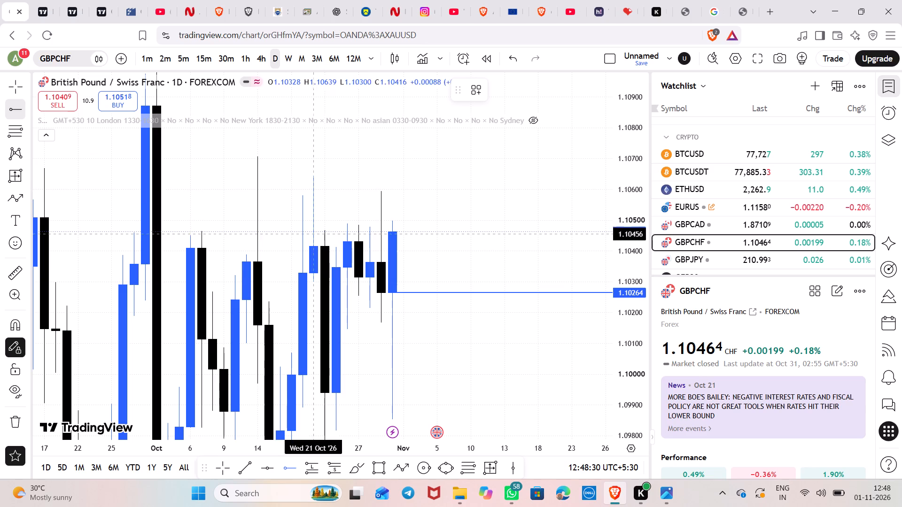
left_click(339, 242)
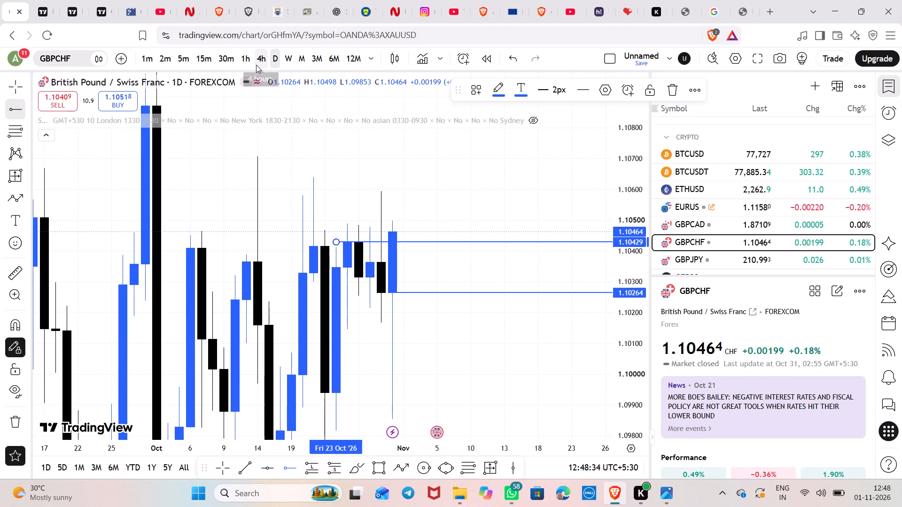
Examine GBPCHF price action around the 1.10429 and 1.10264 levels on the 4-hour, 1-hour and 15-minute charts.
left_click(256, 65)
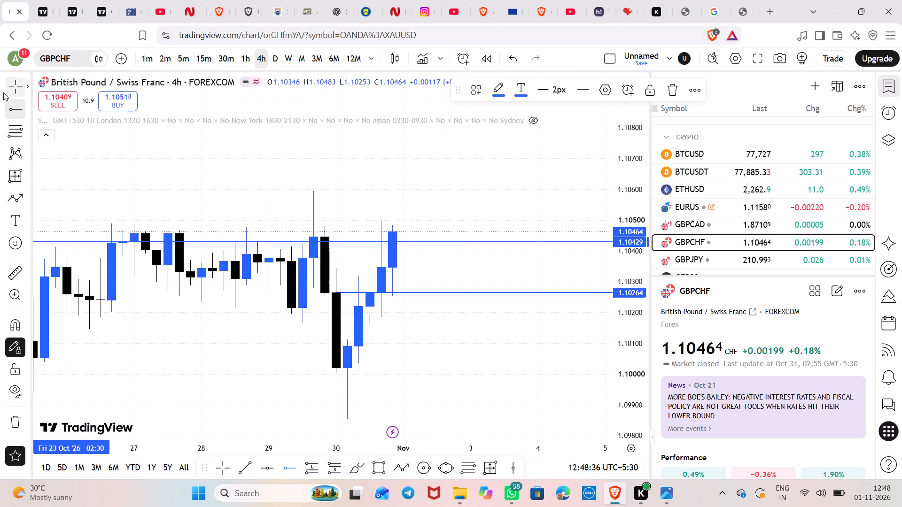
scroll(250, 253, "up", 3)
scroll(250, 253, "down", 3)
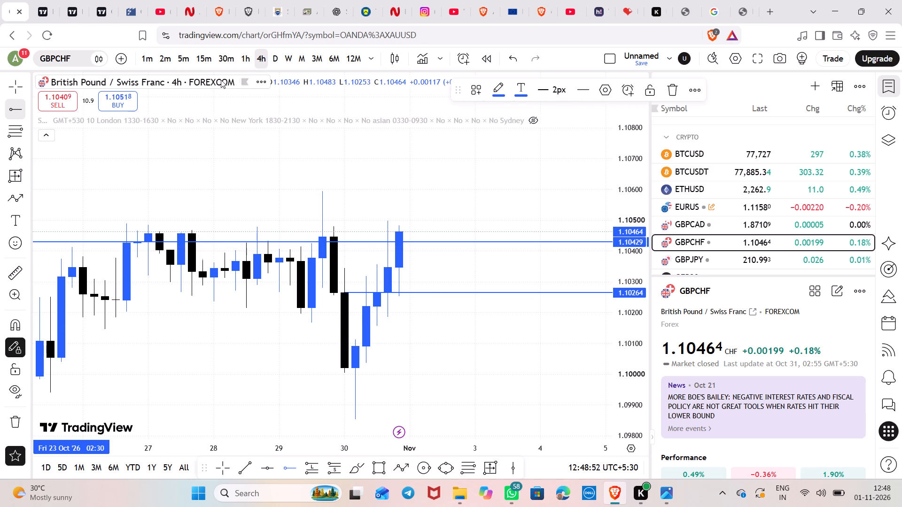
left_click(246, 56)
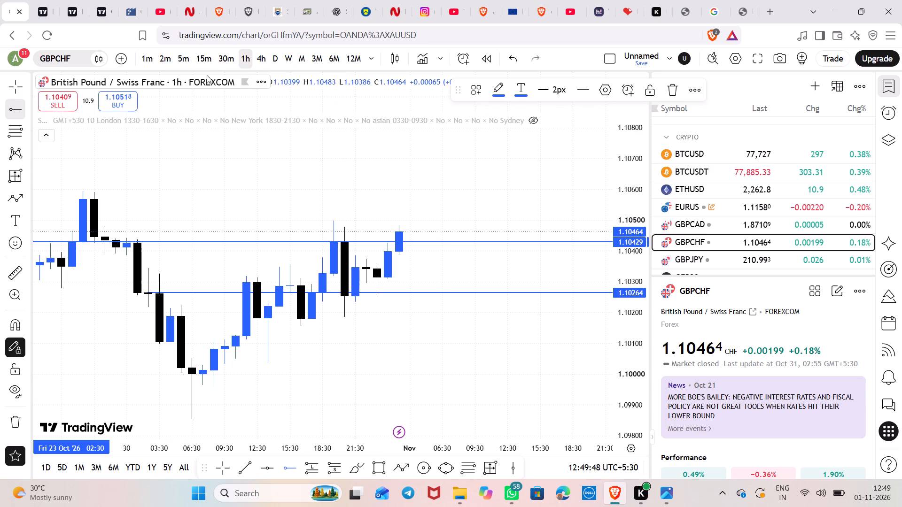
left_click(205, 61)
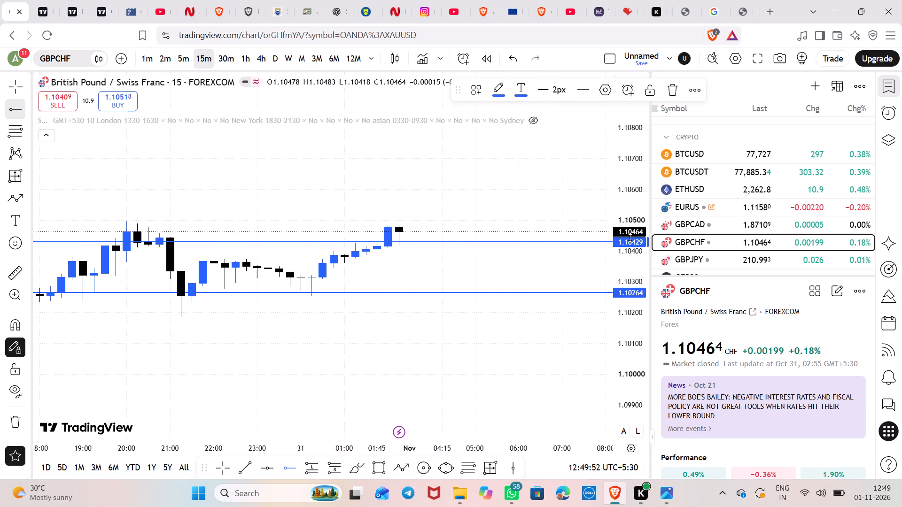
left_click(245, 56)
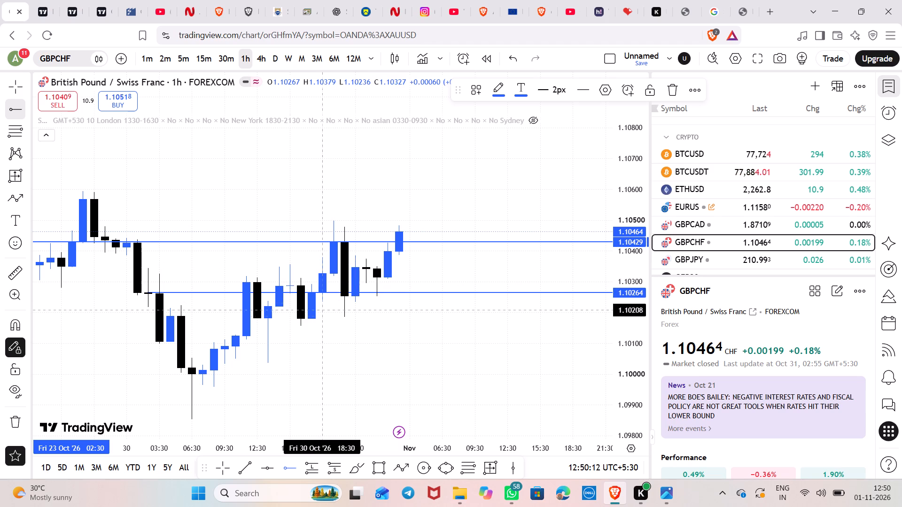
scroll(218, 306, "down", 2)
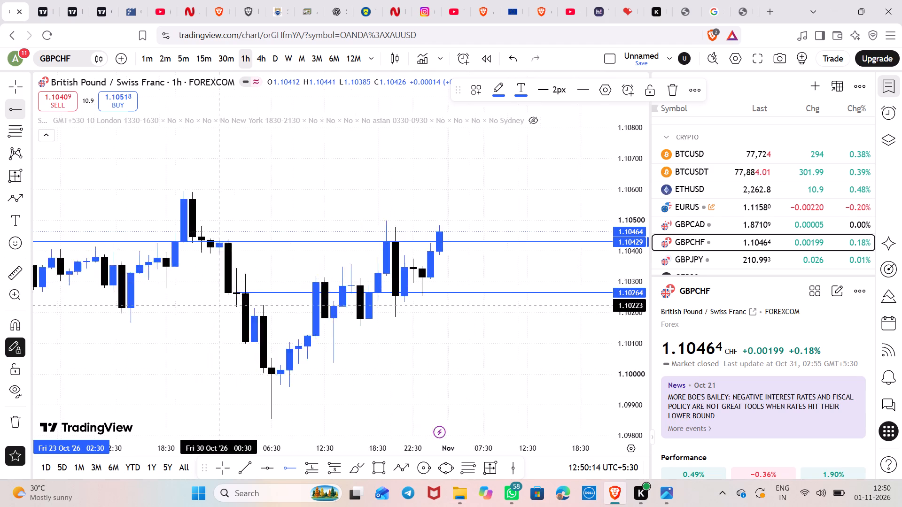
scroll(218, 306, "down", 1)
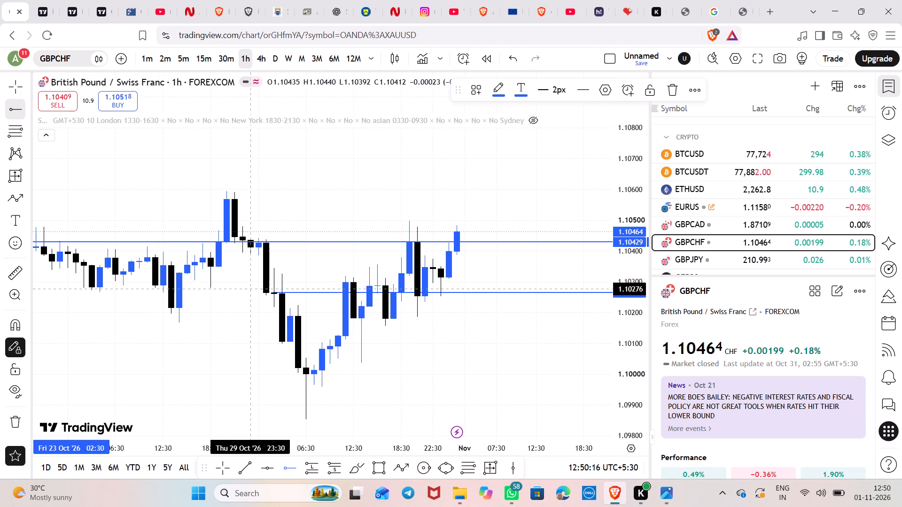
left_click(14, 91)
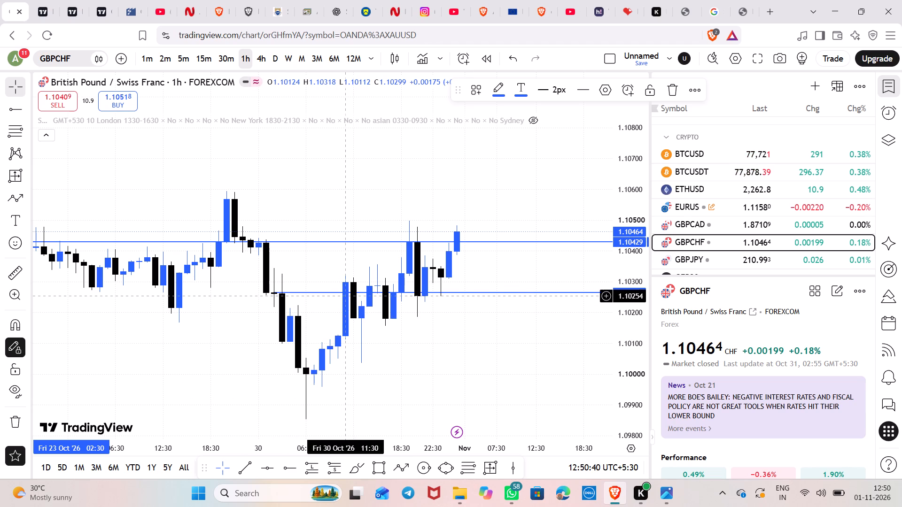
Examine the 30 October price swings on the GBPCHF 15-minute chart, from the 1.10429 level down to the day's low.
left_click(205, 56)
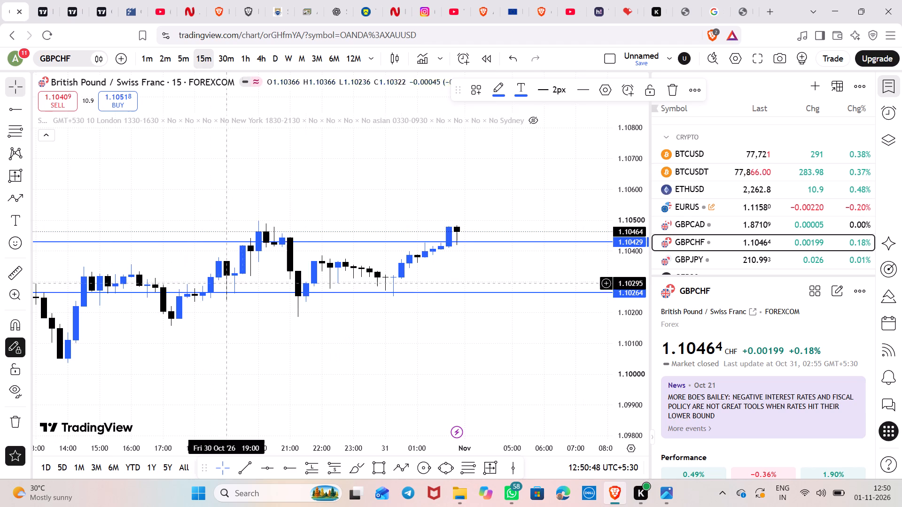
scroll(327, 347, "down", 5)
scroll(422, 337, "down", 2)
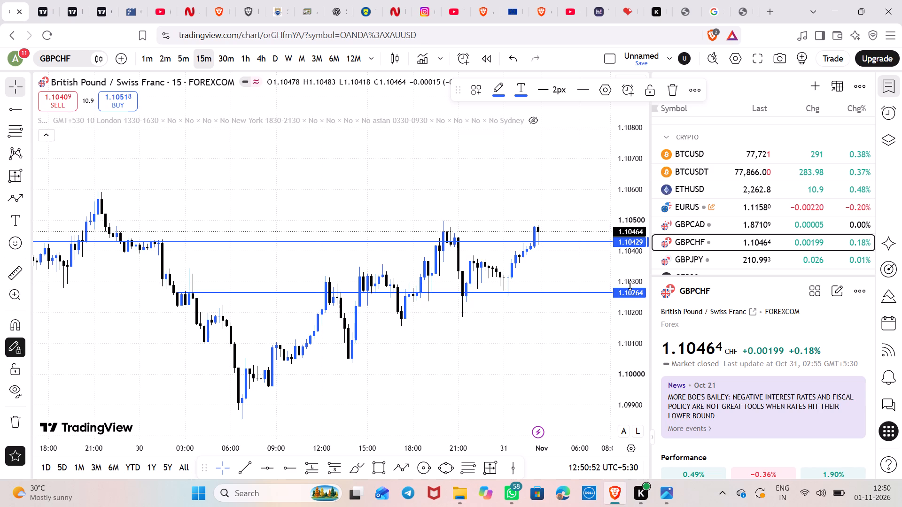
scroll(630, 285, "up", 20)
scroll(630, 285, "up", 1)
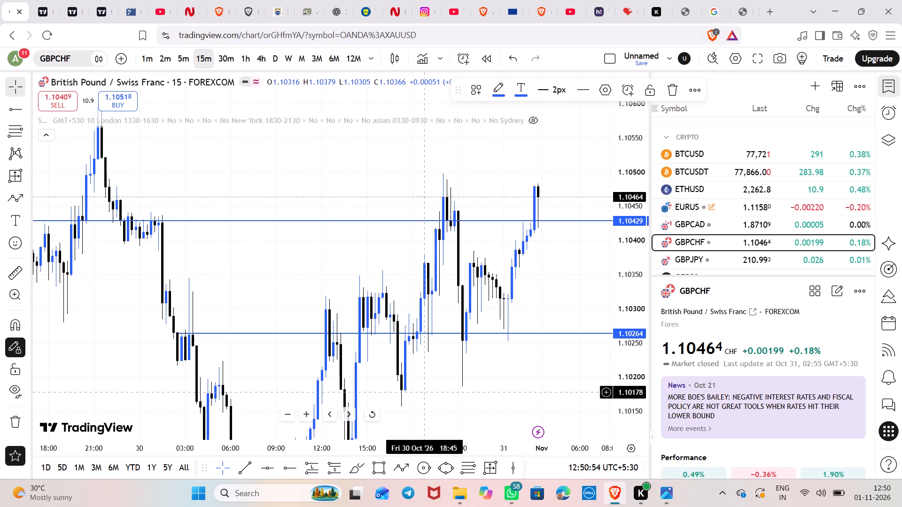
left_click_drag(422, 392, 446, 320)
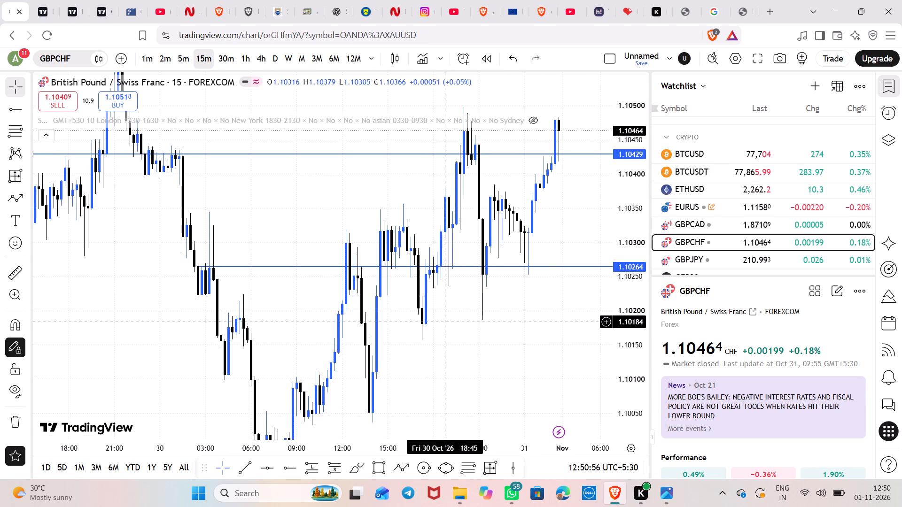
left_click_drag(440, 346, 535, 211)
scroll(428, 300, "up", 2)
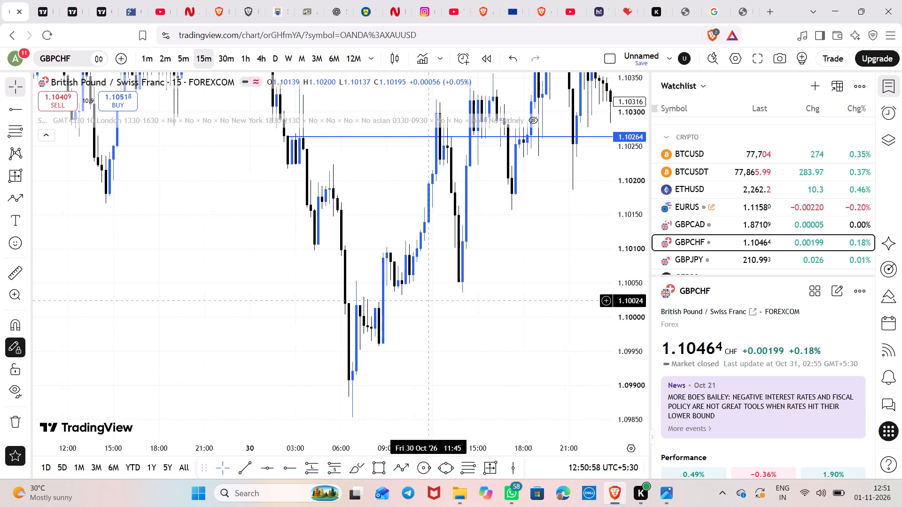
scroll(428, 300, "up", 3)
left_click_drag(381, 325, 474, 314)
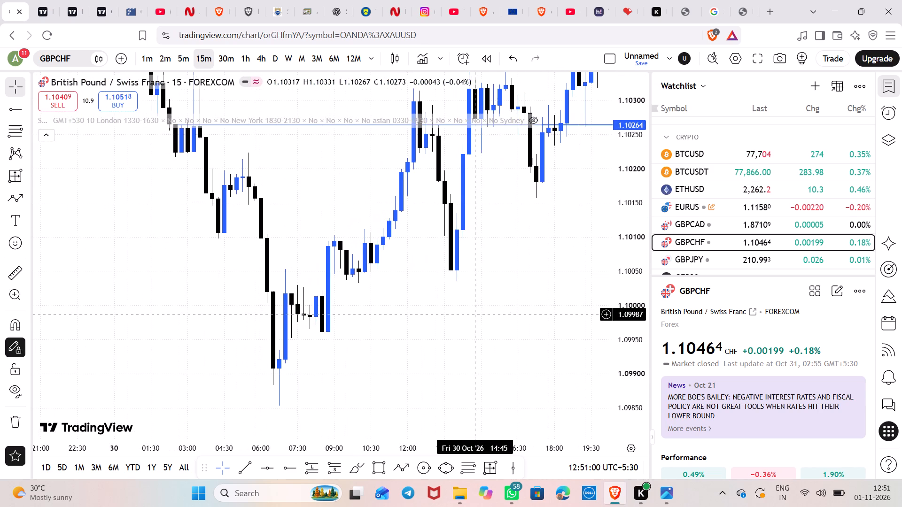
left_click_drag(474, 314, 483, 328)
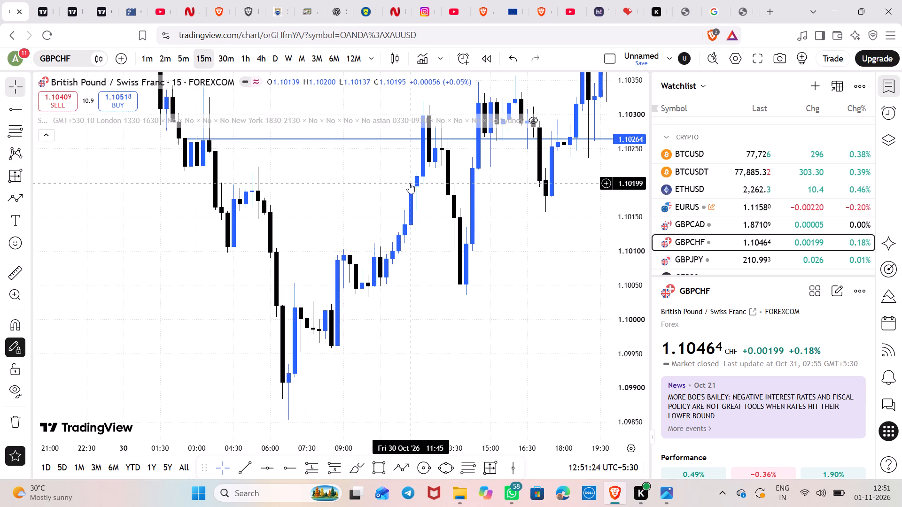
Examine GBPCHF's 29–30 October price swings around the 1.10264 and 1.10429 levels on the 15-minute chart.
left_click_drag(380, 174, 359, 272)
scroll(359, 272, "down", 2)
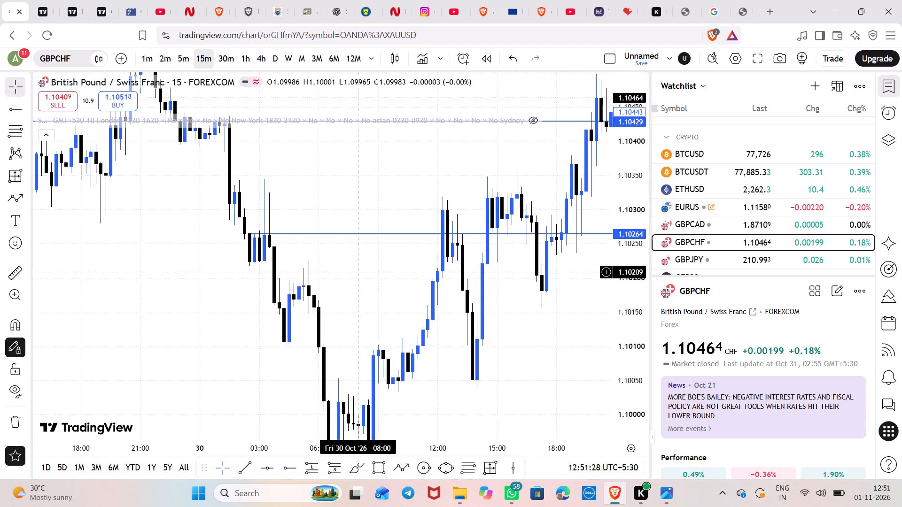
left_click_drag(359, 272, 332, 196)
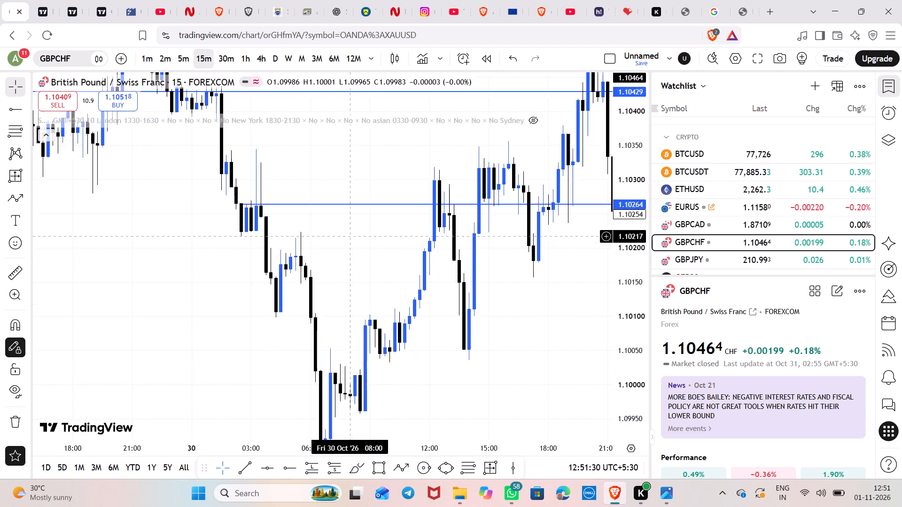
left_click_drag(332, 196, 319, 210)
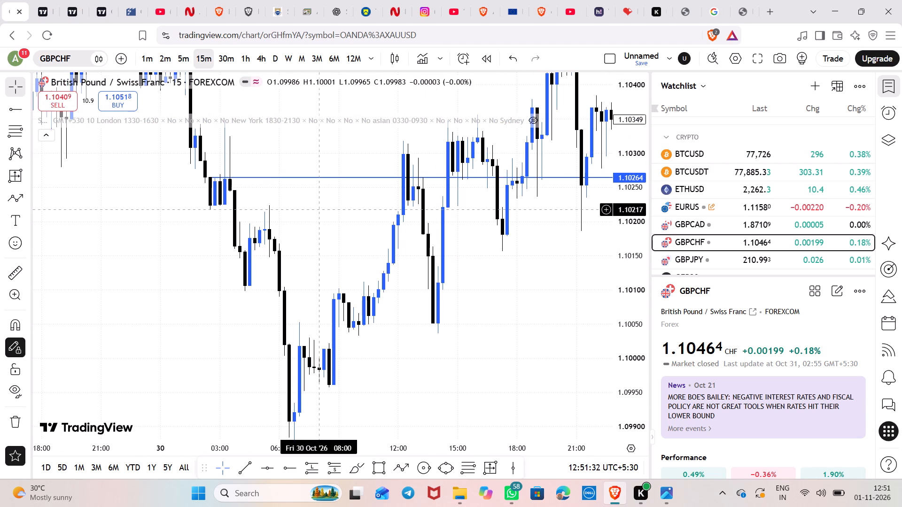
scroll(323, 210, "down", 6)
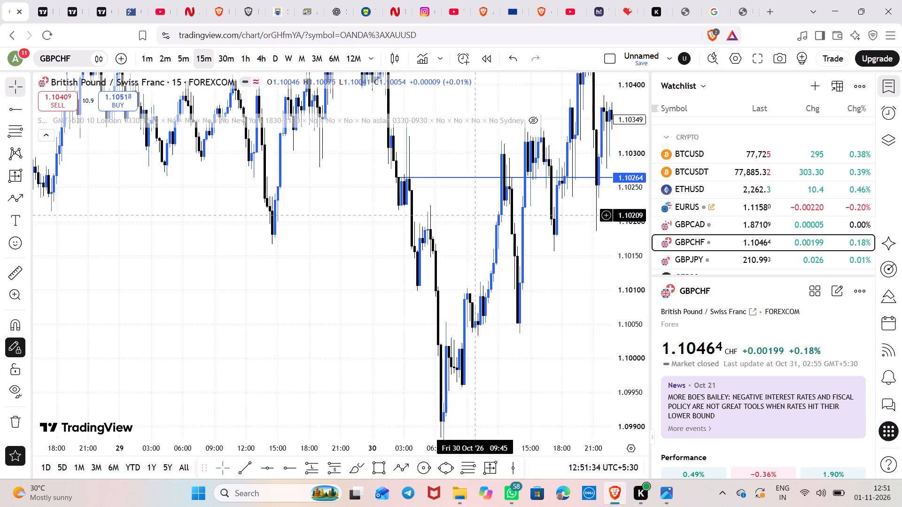
left_click_drag(474, 215, 410, 360)
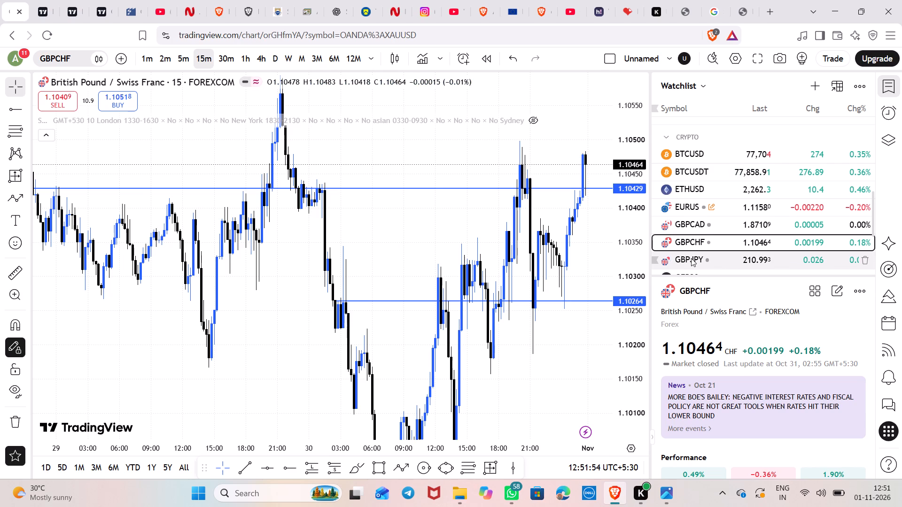
Open the XAUUSD daily chart and clear it by removing its indicator and all six drawings.
scroll(691, 258, "down", 1)
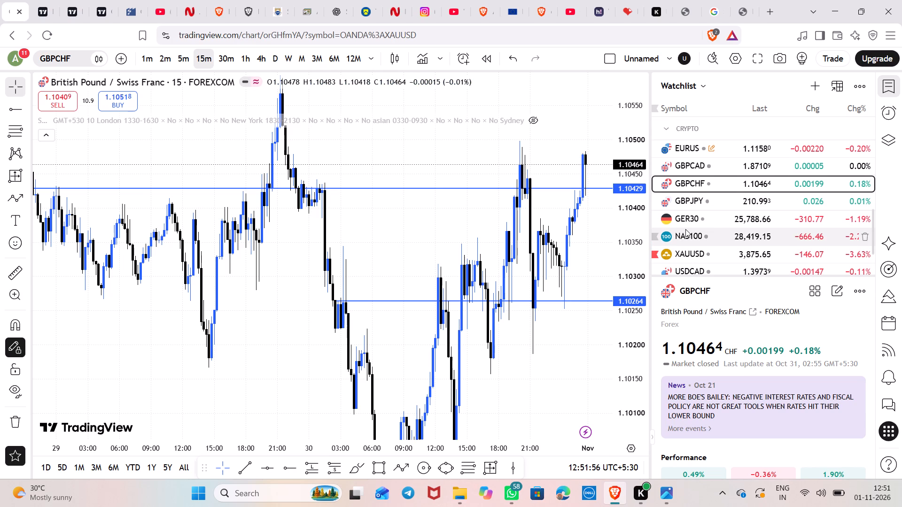
left_click(691, 255)
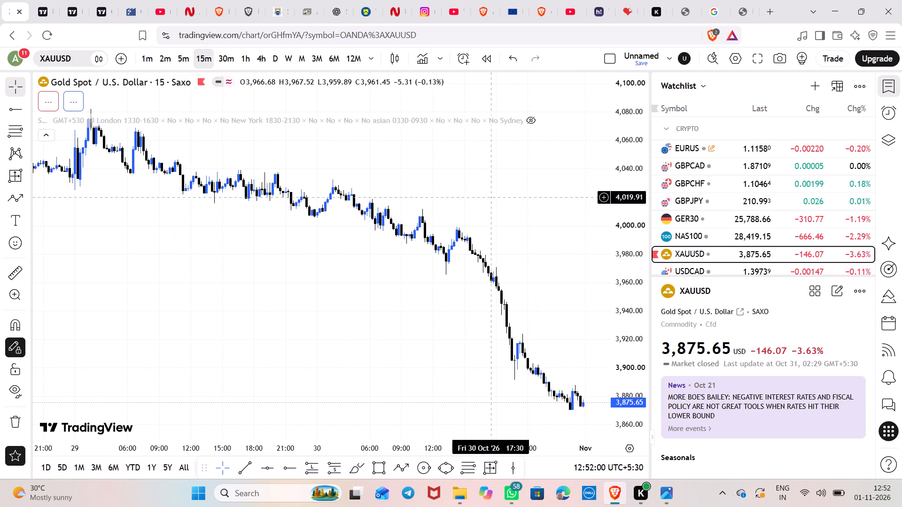
left_click(273, 56)
right_click(408, 303)
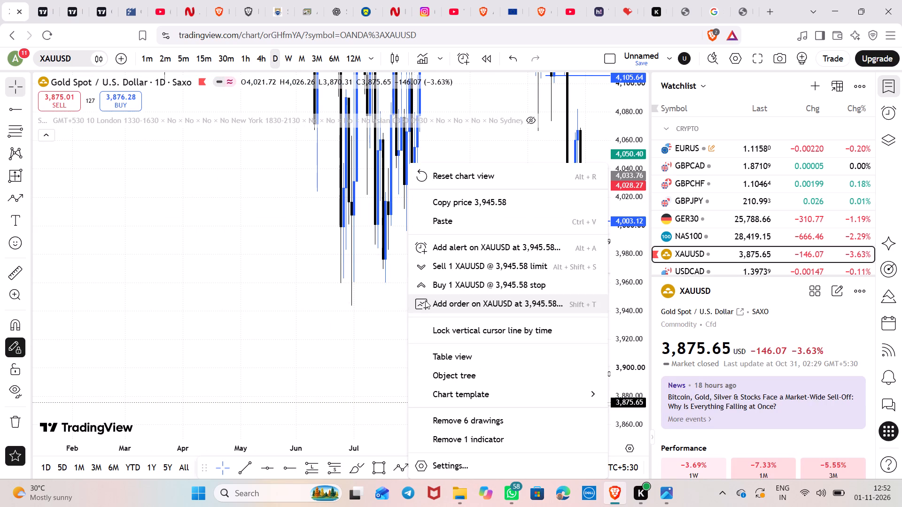
left_click(464, 430)
right_click(481, 280)
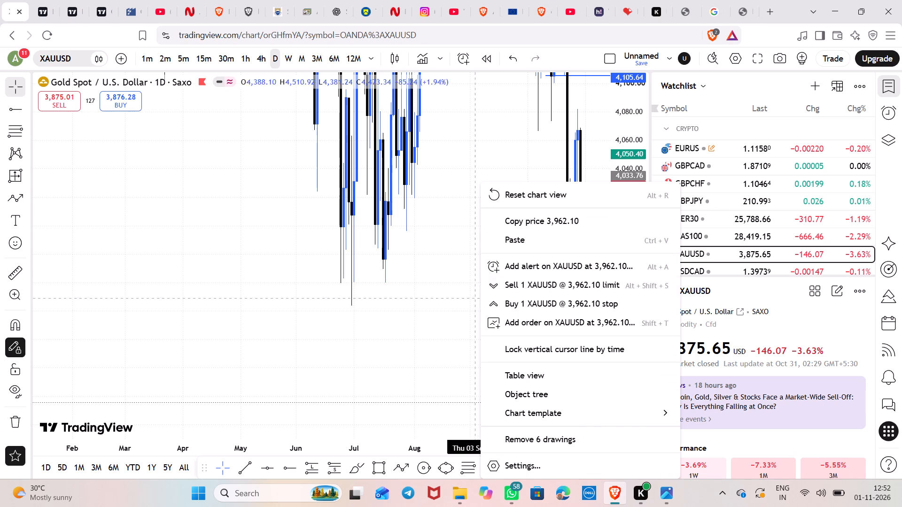
left_click(548, 436)
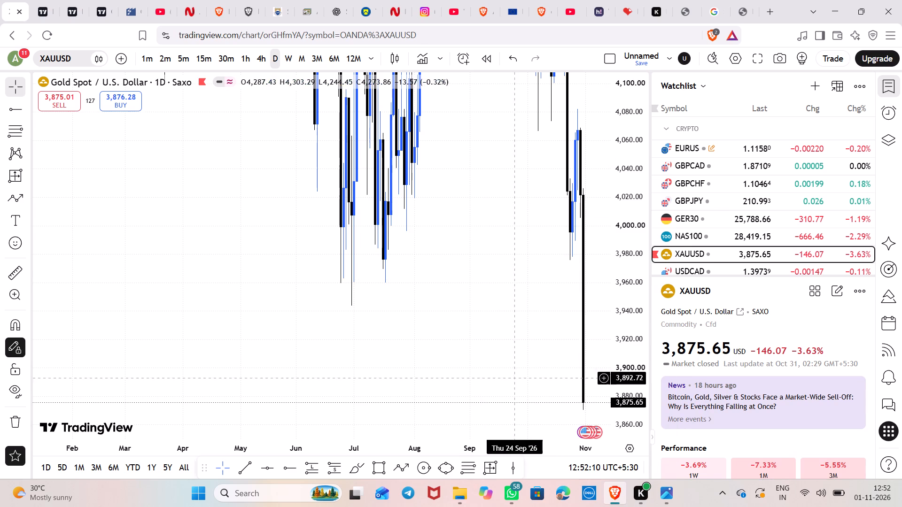
Examine XAUUSD's price structure and the recent swing lows on the daily and weekly charts.
scroll(486, 324, "up", 5)
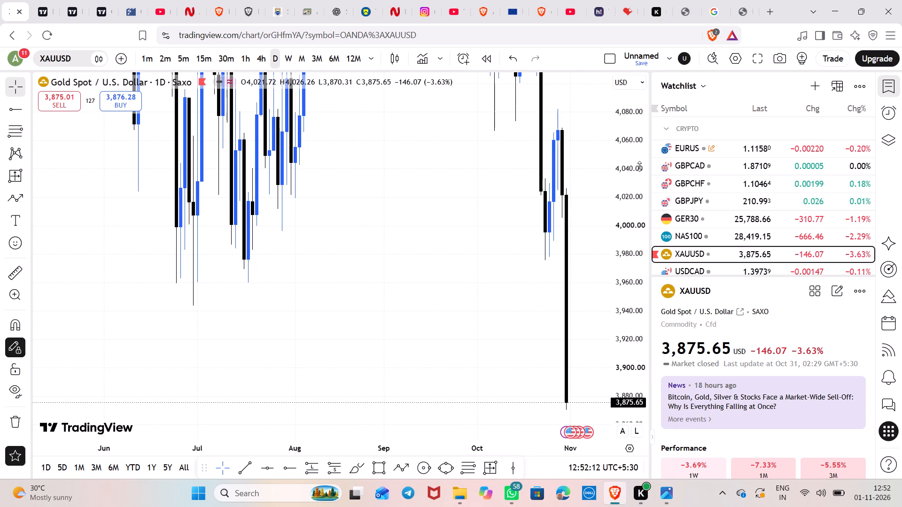
scroll(638, 166, "down", 20)
scroll(638, 166, "down", 8)
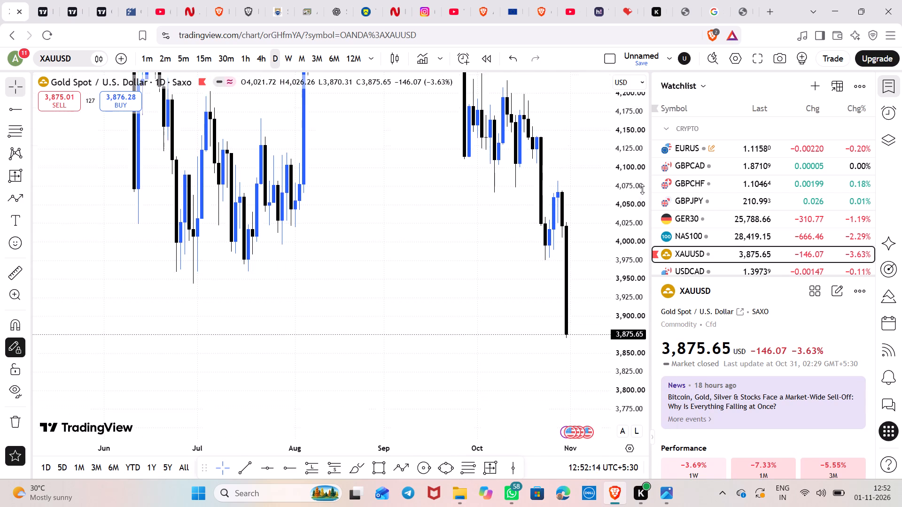
scroll(642, 189, "down", 8)
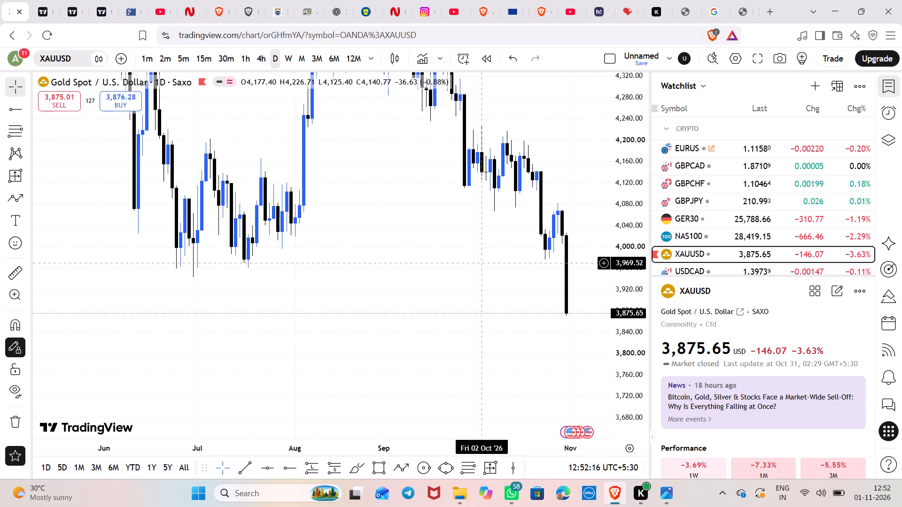
left_click_drag(458, 250, 371, 285)
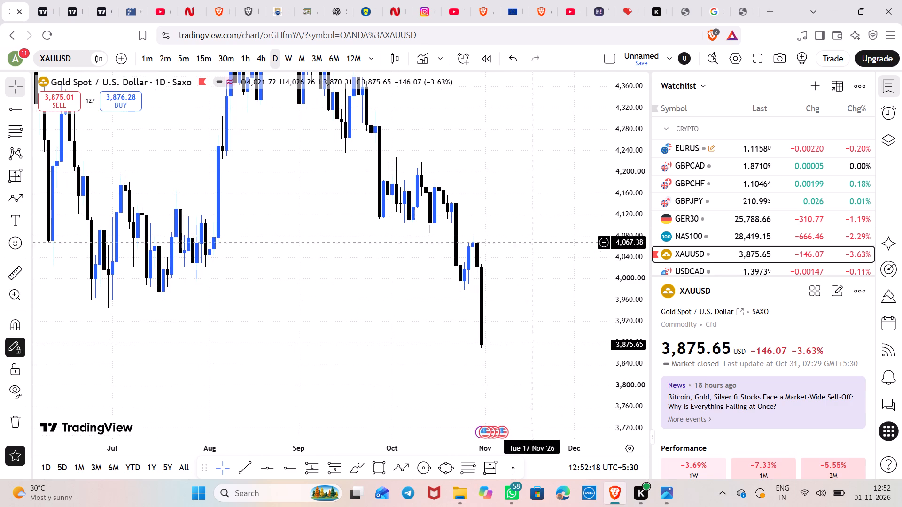
scroll(617, 228, "down", 11)
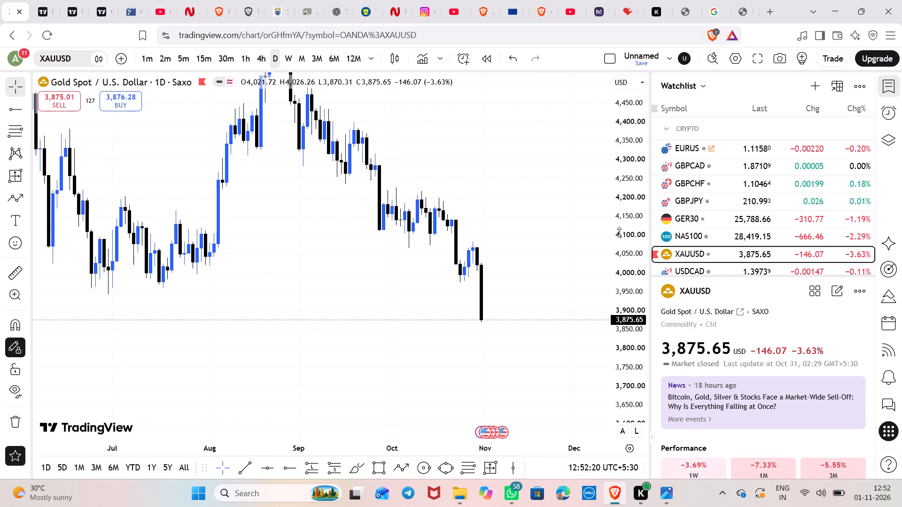
scroll(619, 232, "down", 10)
scroll(616, 285, "down", 5)
scroll(532, 273, "down", 7)
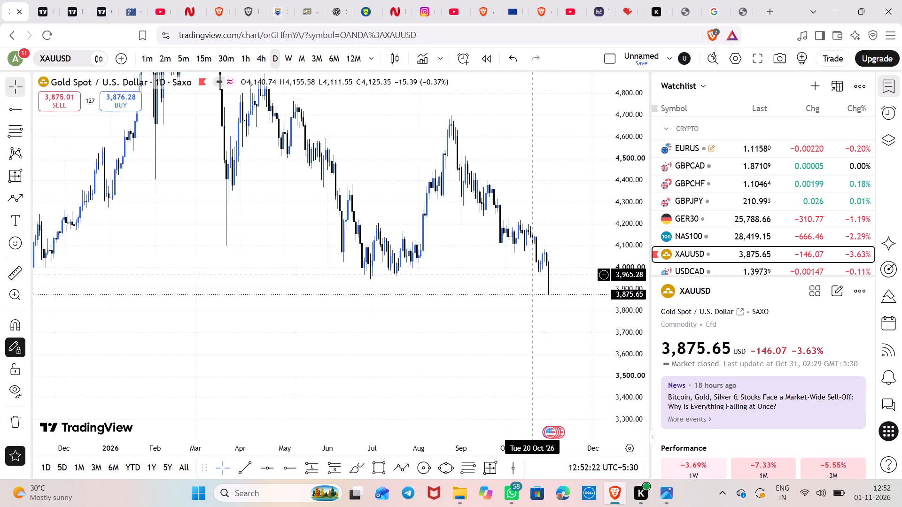
scroll(532, 275, "down", 5)
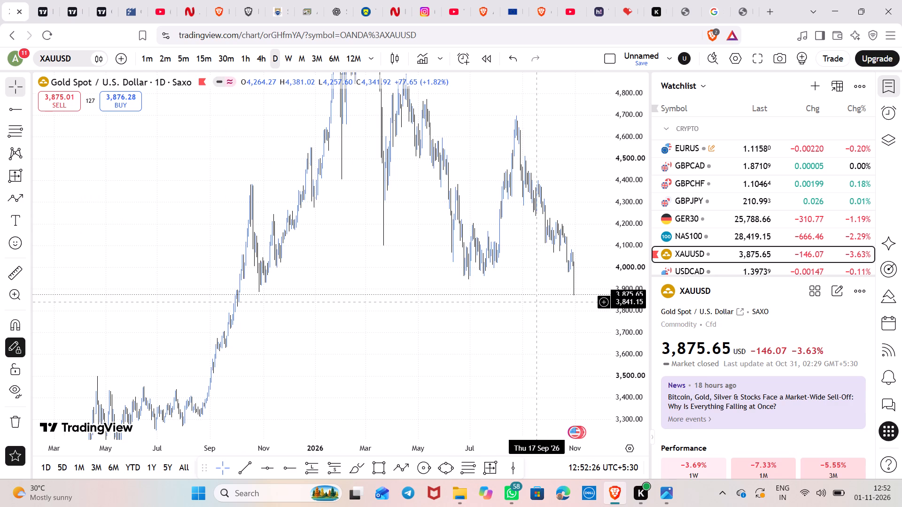
scroll(537, 302, "up", 10)
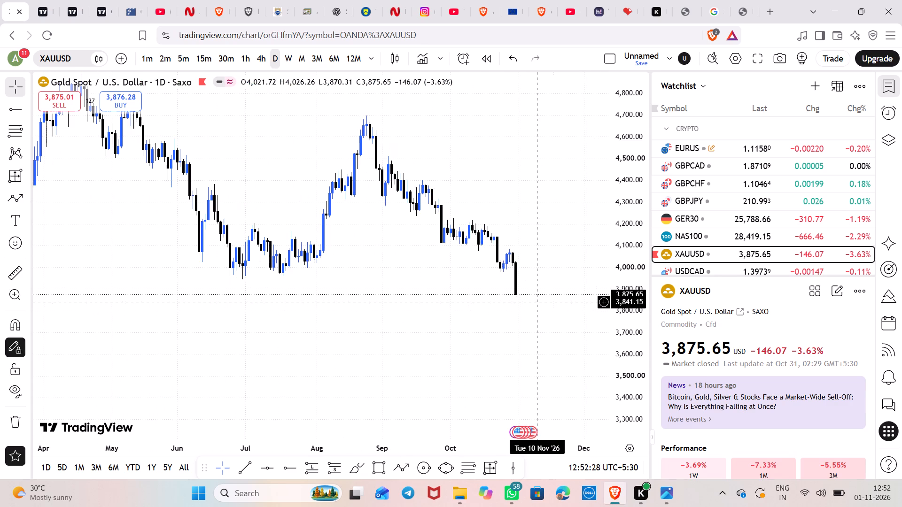
scroll(618, 299, "up", 8)
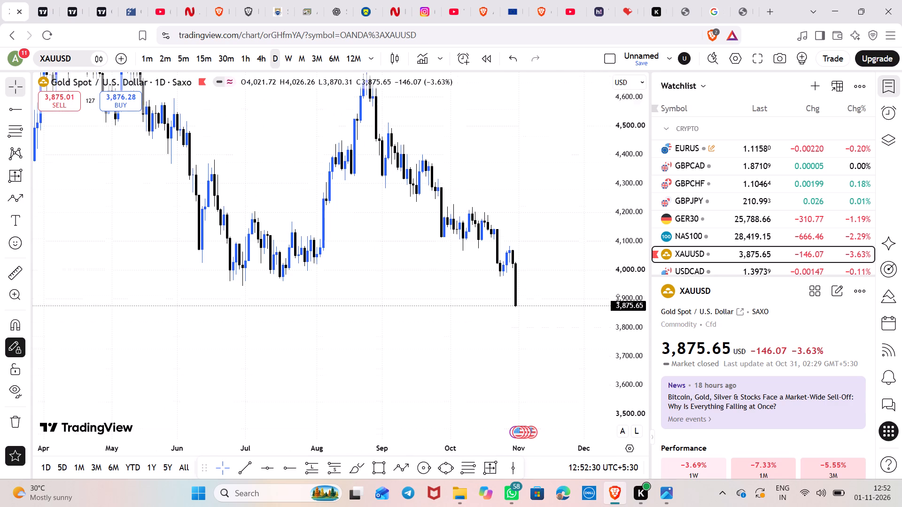
scroll(618, 299, "up", 13)
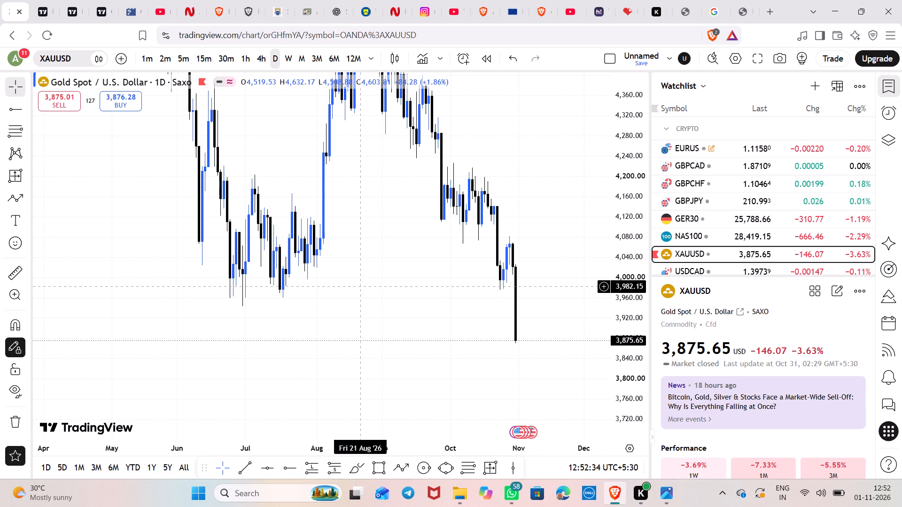
scroll(362, 290, "down", 5)
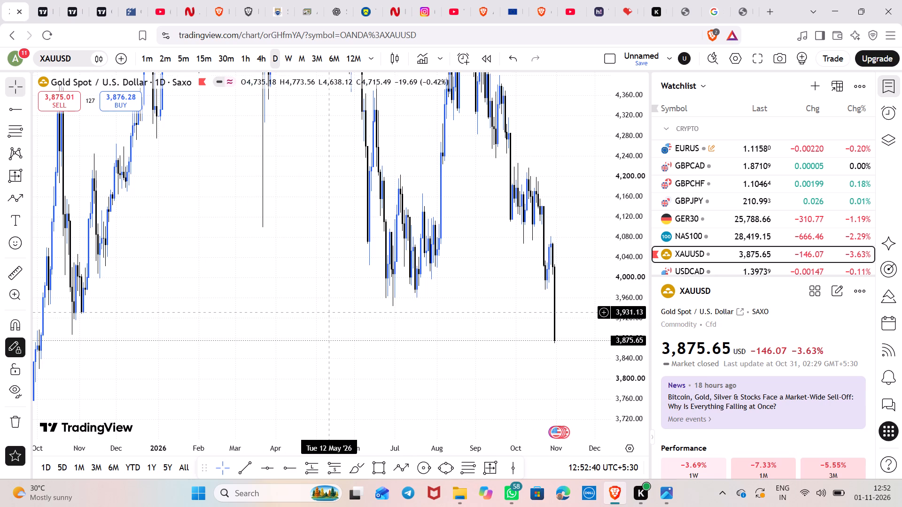
left_click(286, 61)
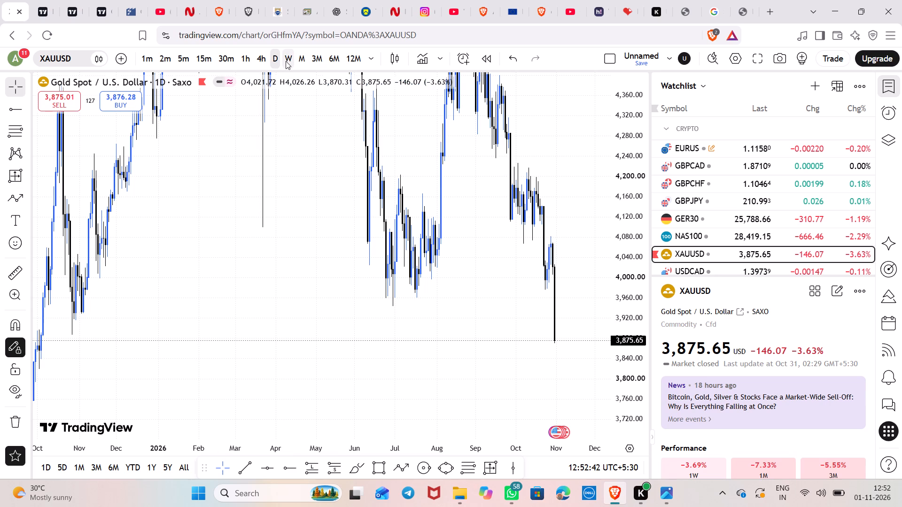
scroll(431, 268, "up", 6)
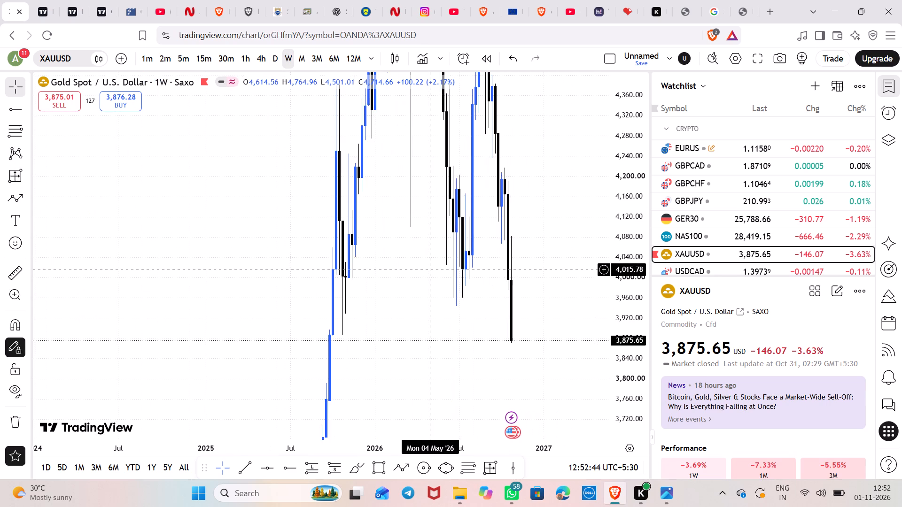
scroll(431, 269, "up", 3)
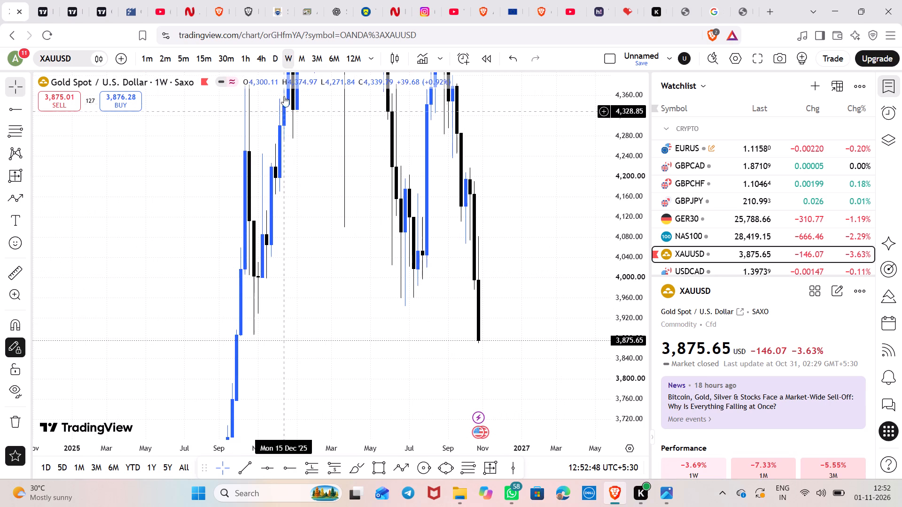
On the XAUUSD monthly chart, draw a horizontal ray at about 4,009.98 starting from the May 2026 candle.
left_click(299, 61)
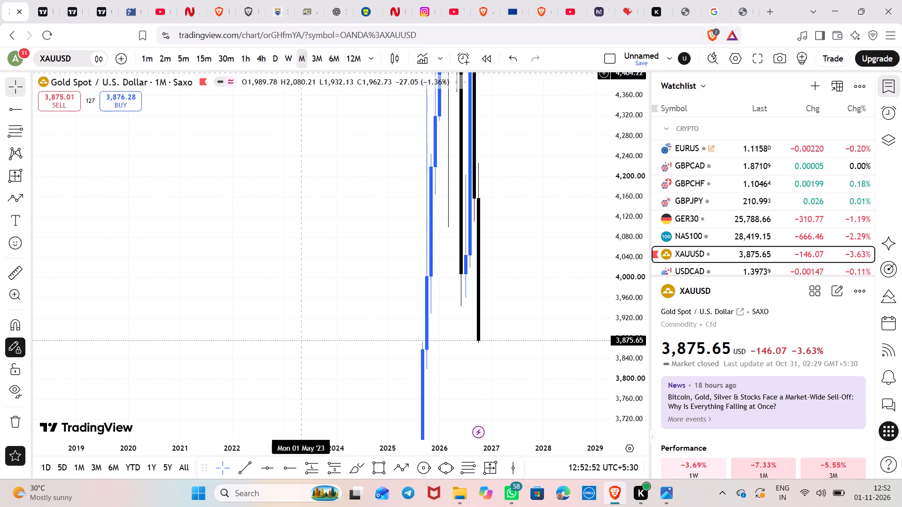
scroll(370, 274, "up", 5)
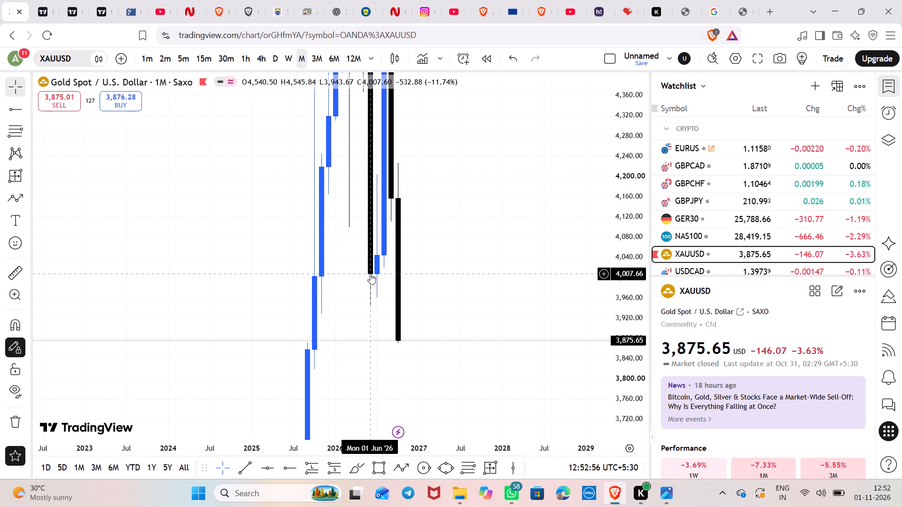
left_click(3, 113)
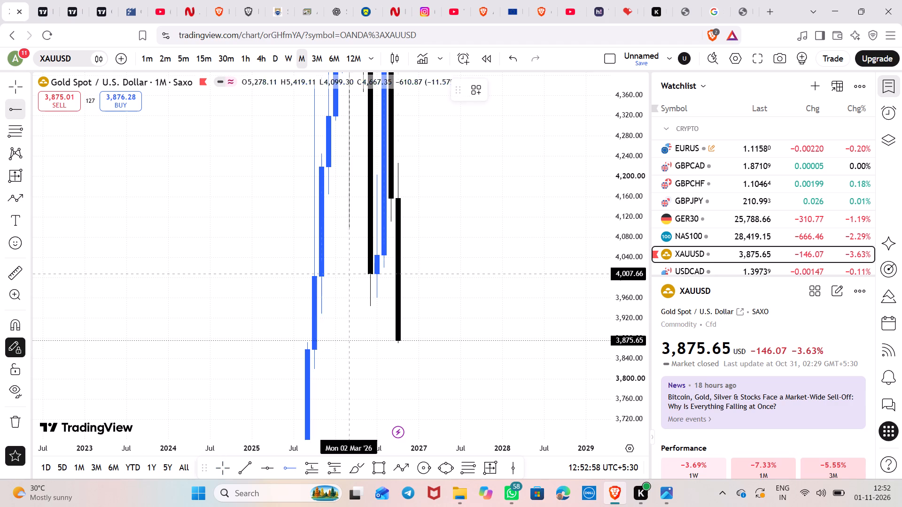
left_click(365, 272)
Examine XAUUSD price action around the 4,009.98 level on the weekly and daily charts.
left_click(282, 60)
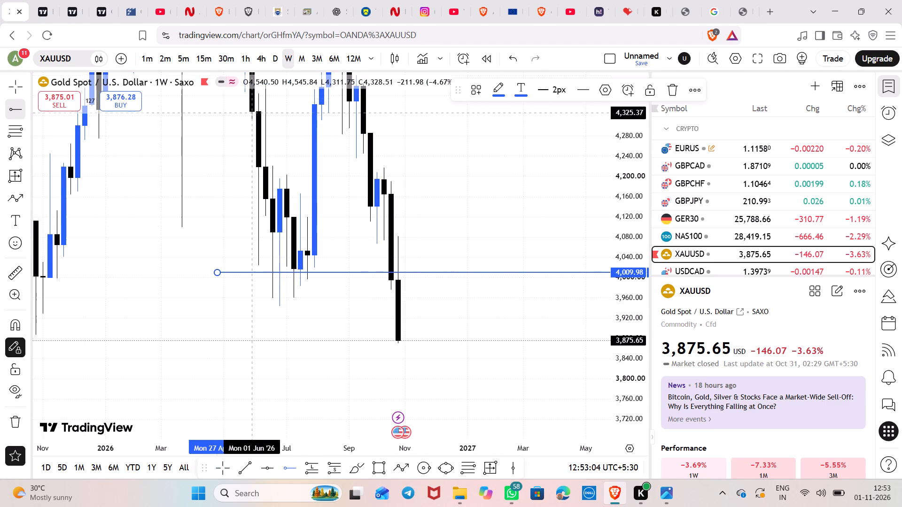
left_click(276, 57)
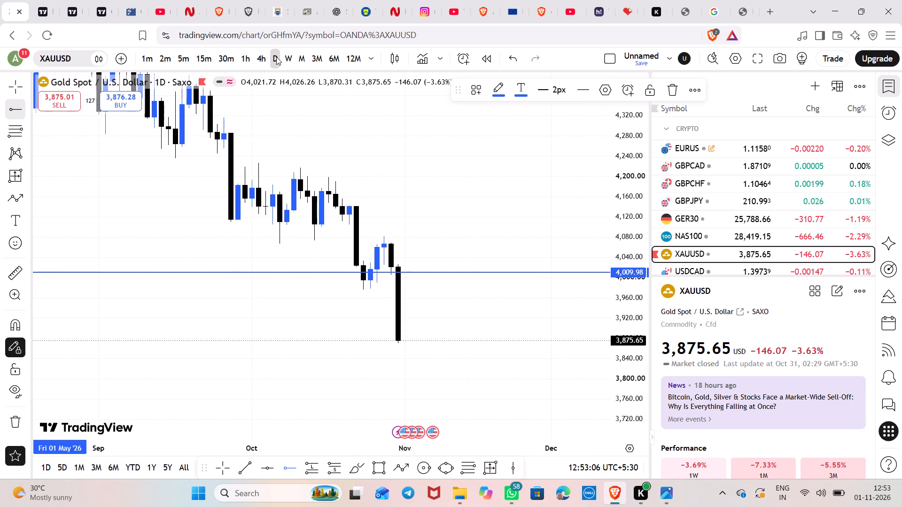
scroll(332, 295, "down", 9)
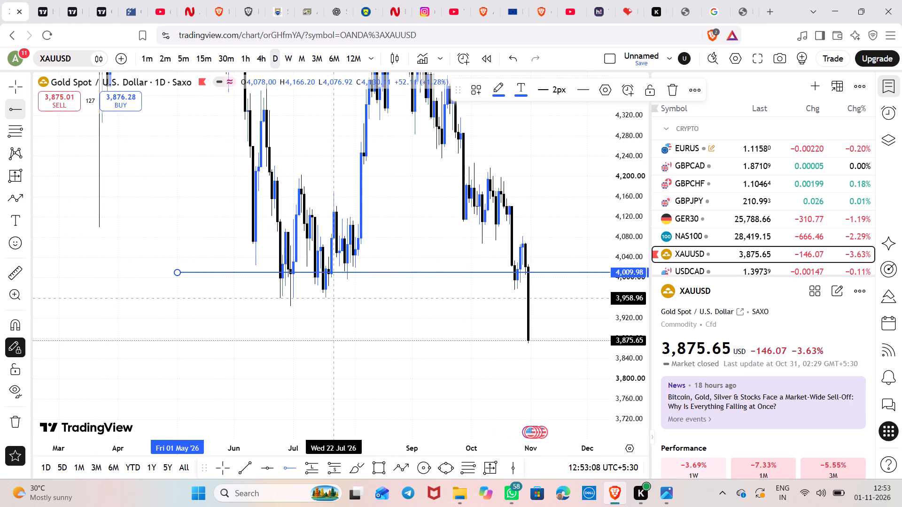
left_click(12, 85)
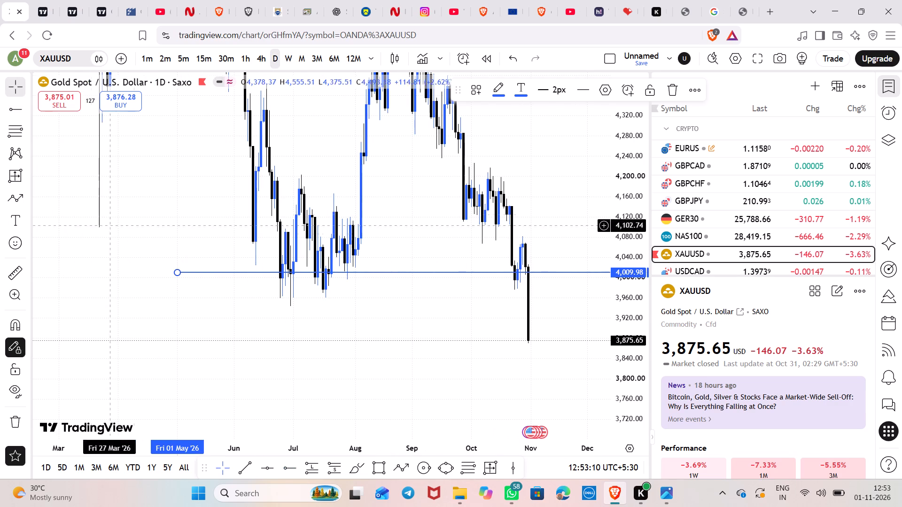
scroll(159, 240, "down", 5)
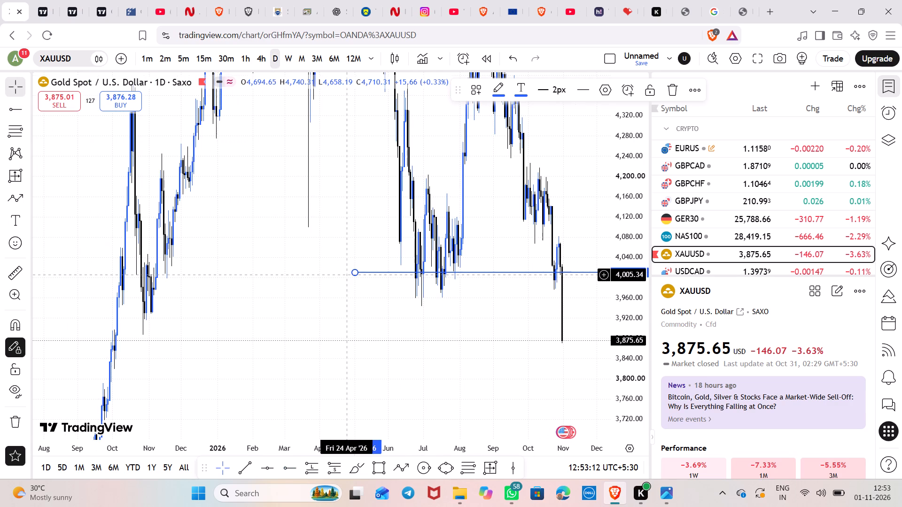
left_click_drag(367, 277, 341, 330)
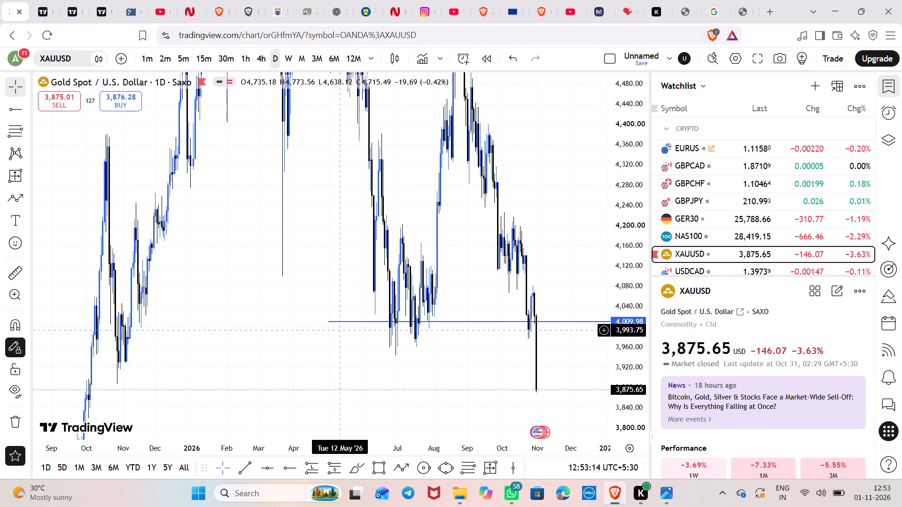
scroll(360, 349, "up", 6)
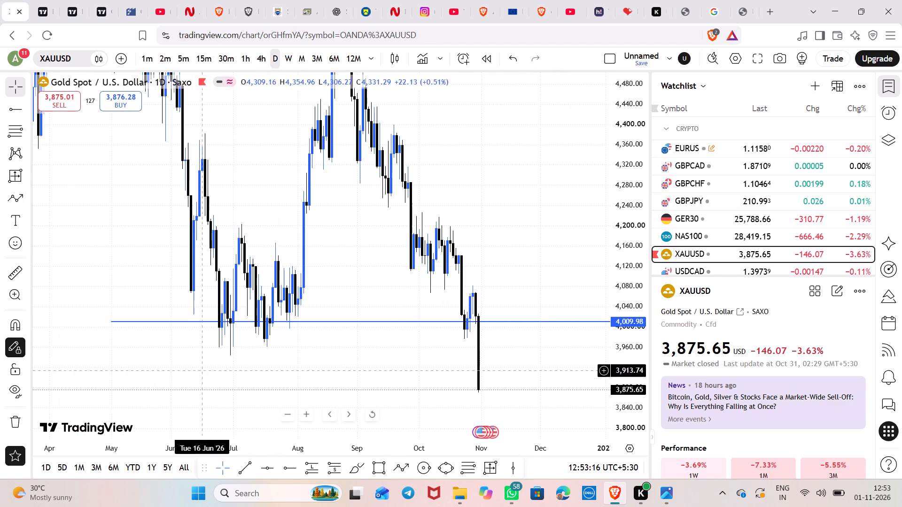
On the XAUUSD daily chart, move the 4,009.98 horizontal ray to about 3,929.97, starting from the 20 October 2025 candle.
left_click_drag(182, 354, 520, 346)
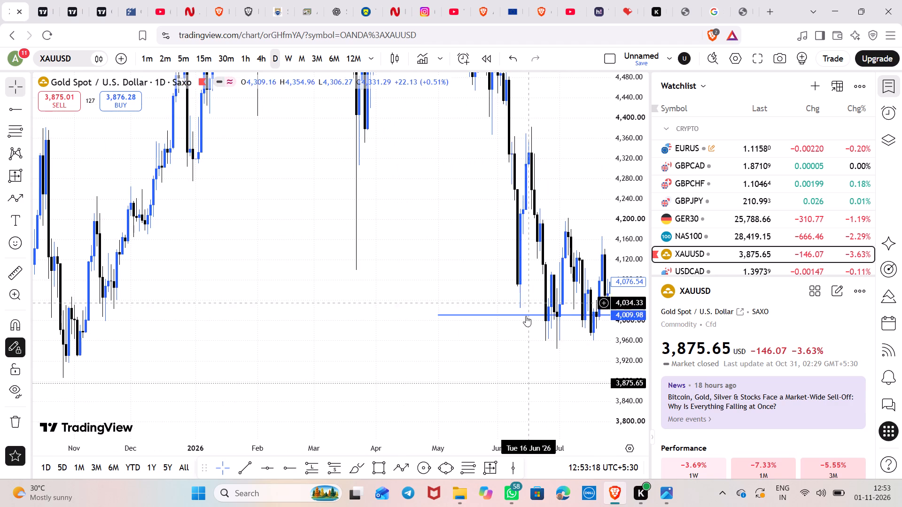
left_click_drag(526, 317, 286, 390)
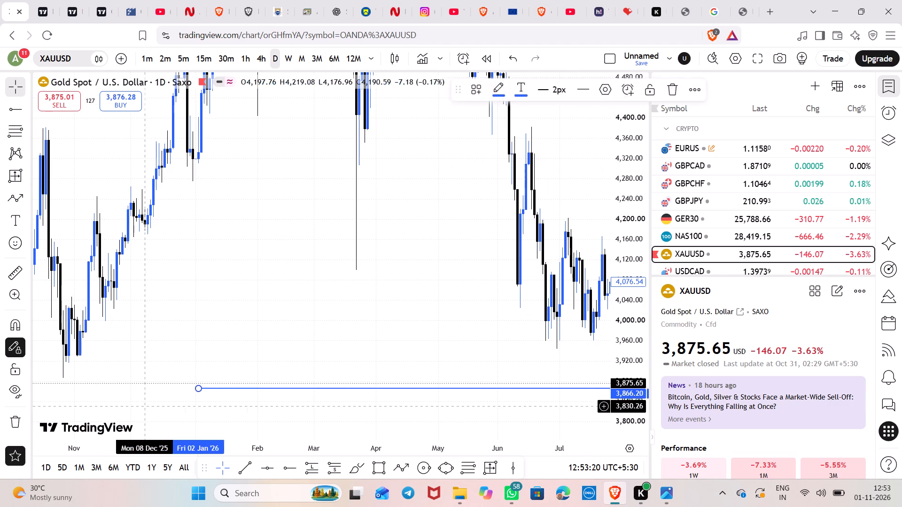
left_click(120, 405)
left_click_drag(191, 381, 259, 323)
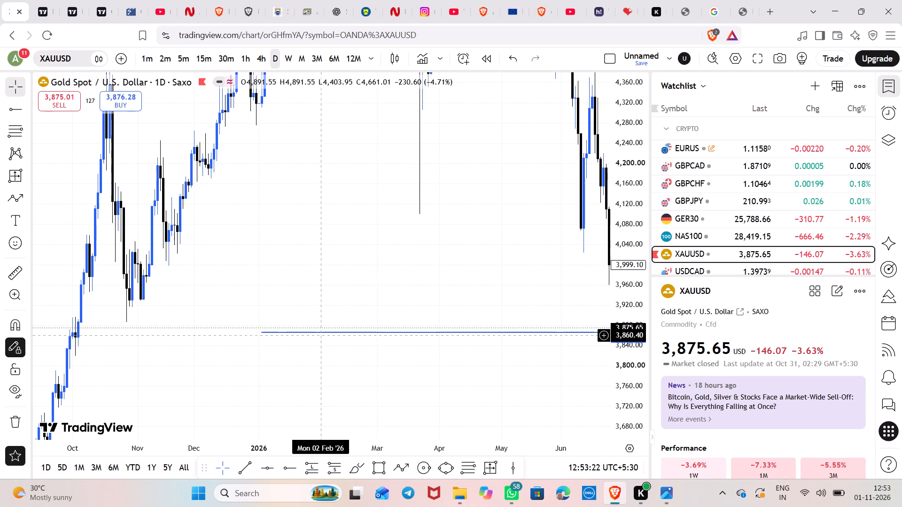
left_click_drag(320, 333, 171, 307)
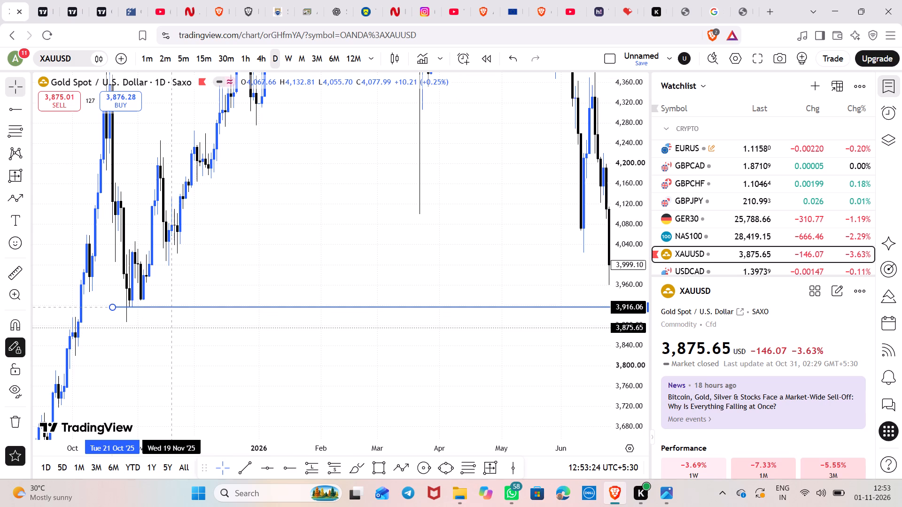
left_click_drag(171, 307, 170, 300)
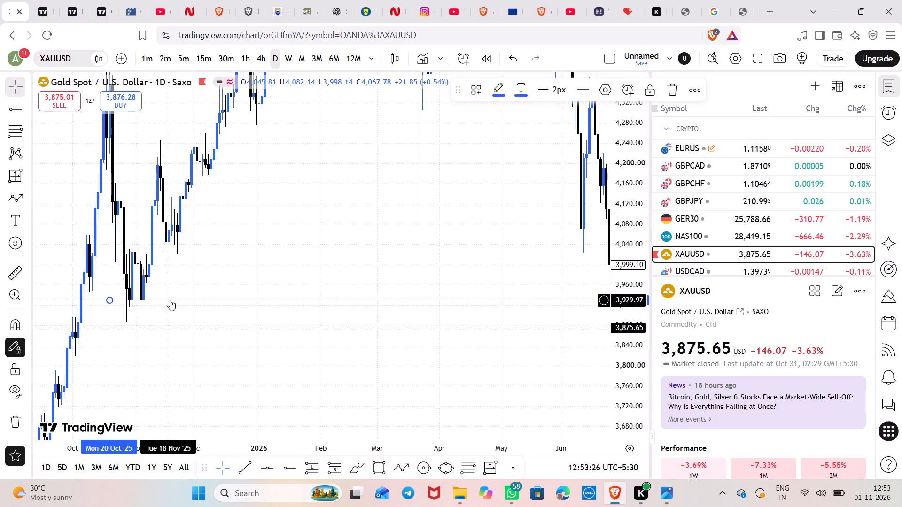
Examine how XAUUSD's daily price action from October 2025 to the latest candle relates to the 3,929.97 level.
scroll(197, 327, "down", 1)
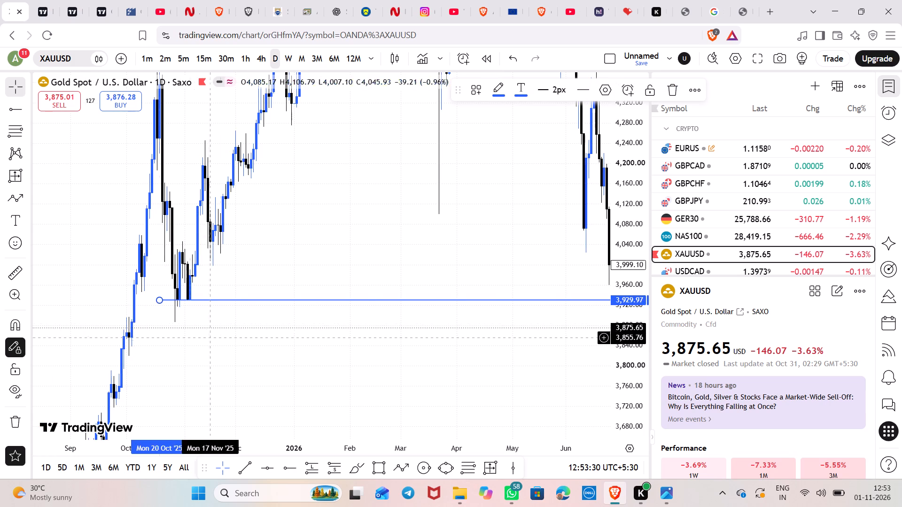
left_click_drag(237, 341, 0, 310)
scroll(156, 319, "down", 6)
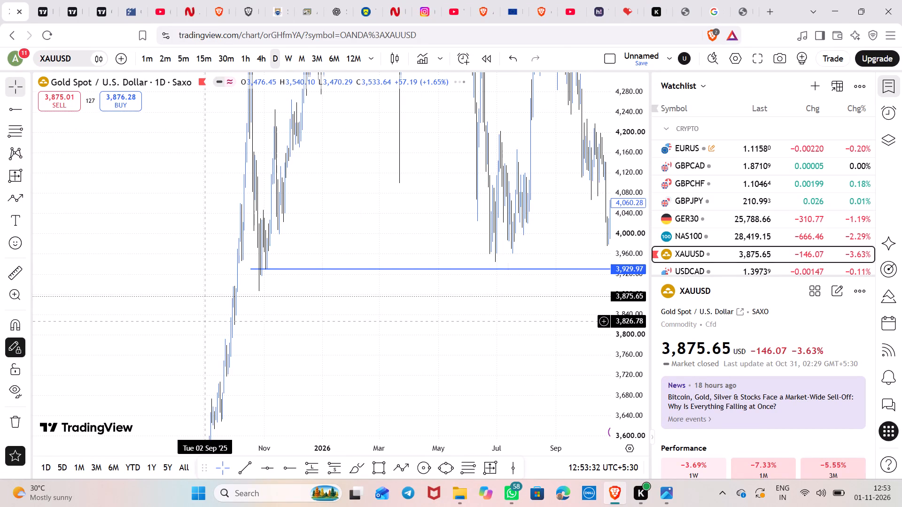
left_click_drag(245, 305, 73, 306)
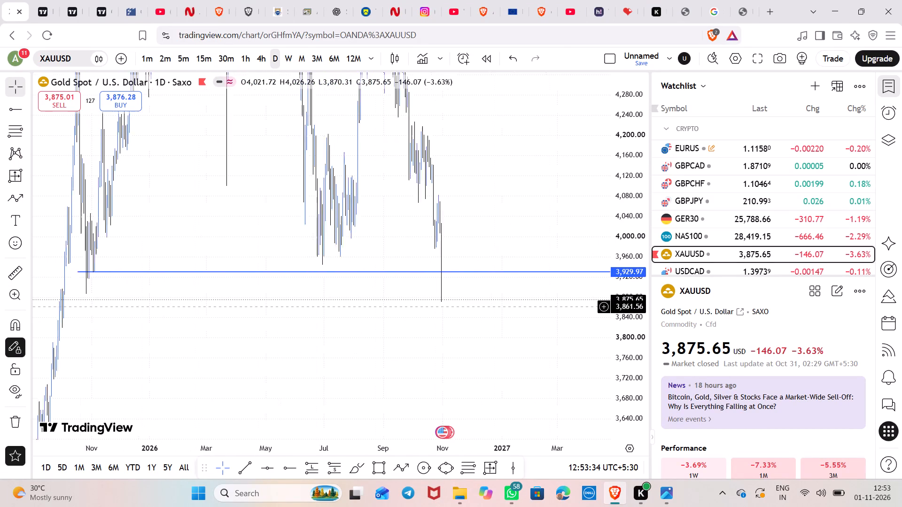
left_click_drag(73, 306, 96, 305)
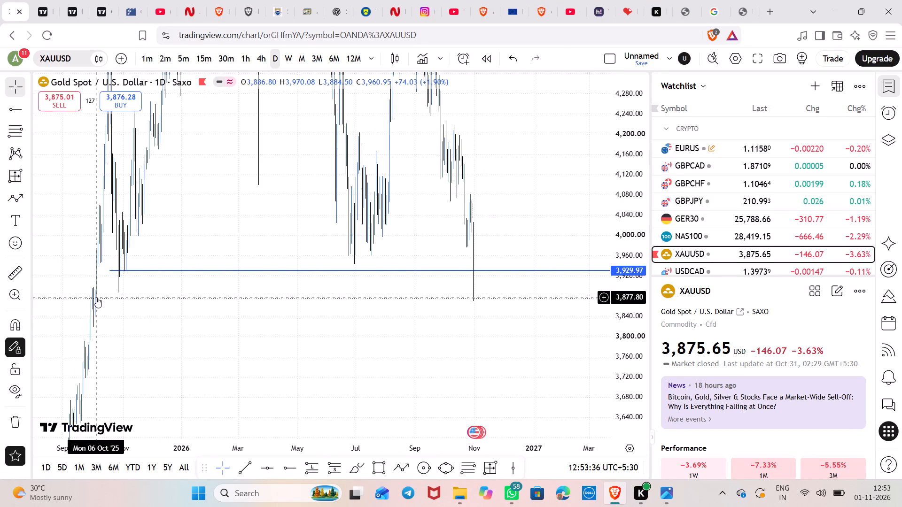
scroll(96, 297, "up", 1)
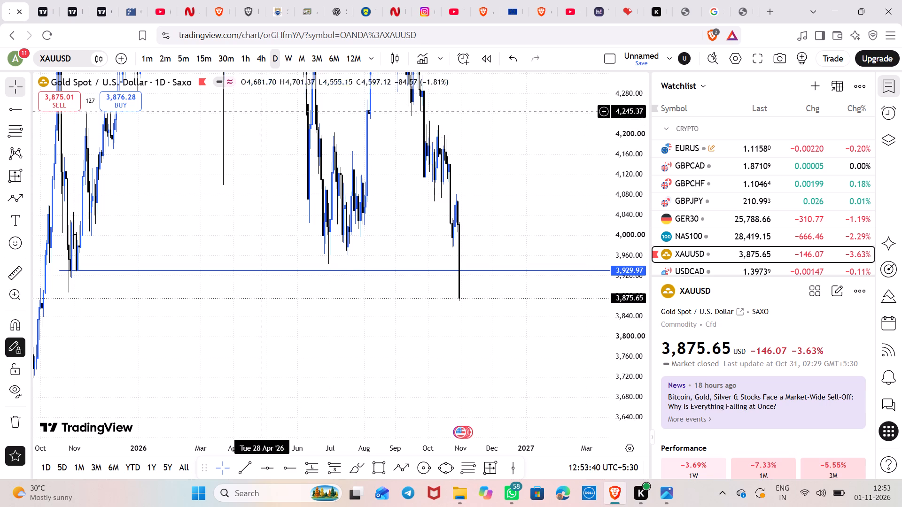
On the XAUUSD 4-hour chart, draw a horizontal ray at about 3,989.40 starting from the 23 October 2026 swing low.
left_click(258, 64)
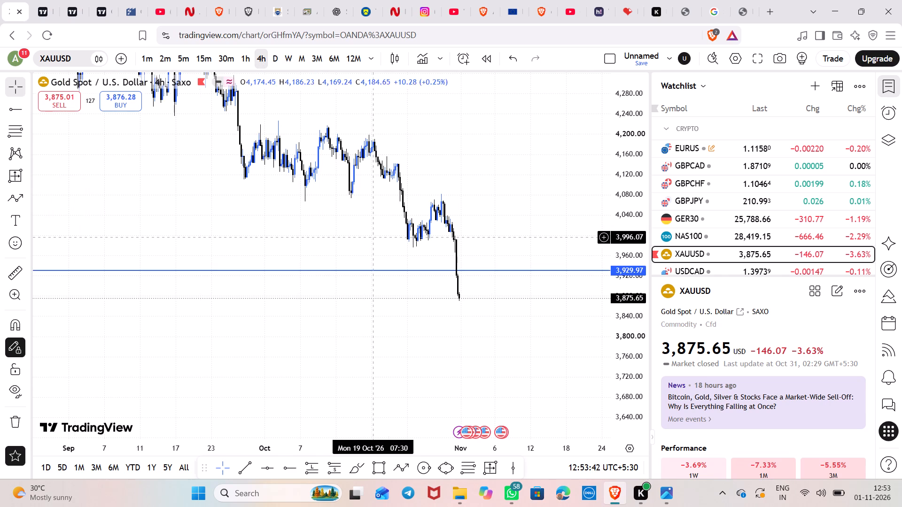
scroll(382, 250, "up", 5)
scroll(631, 245, "up", 5)
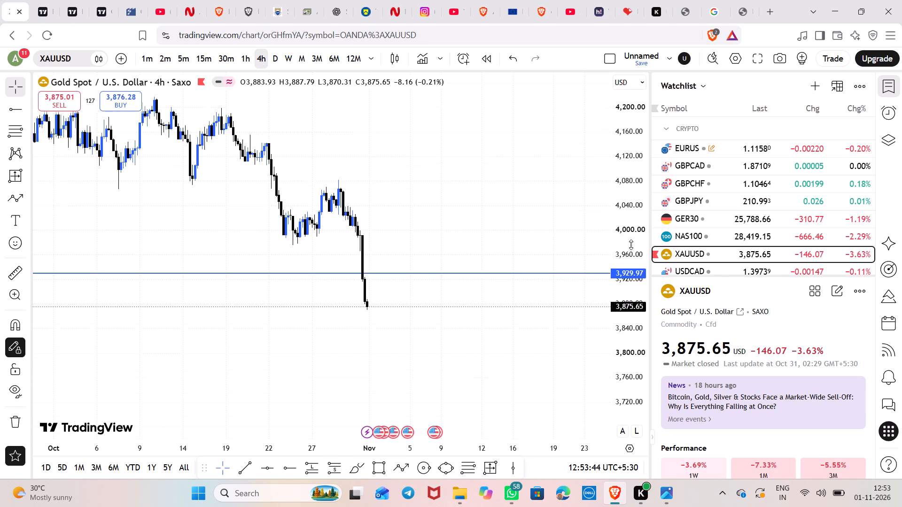
scroll(631, 245, "up", 16)
scroll(631, 247, "up", 6)
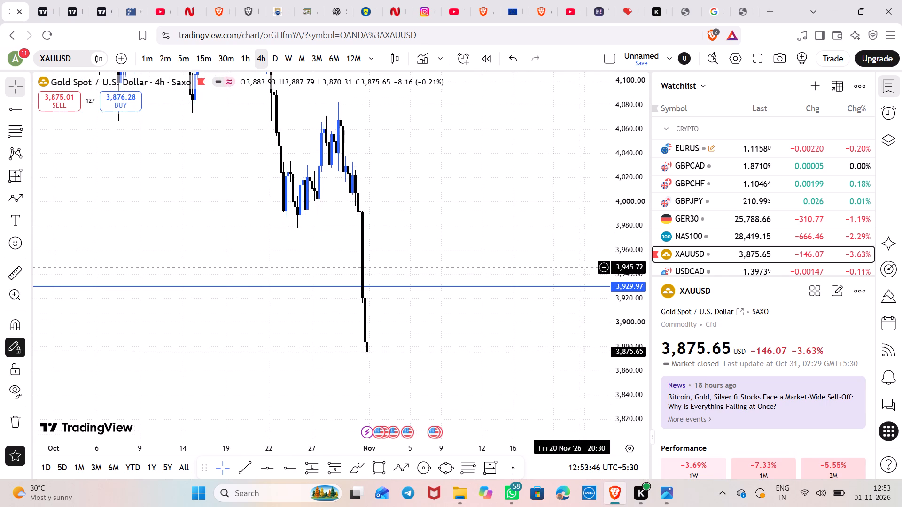
scroll(433, 246, "up", 4)
left_click_drag(368, 228, 558, 271)
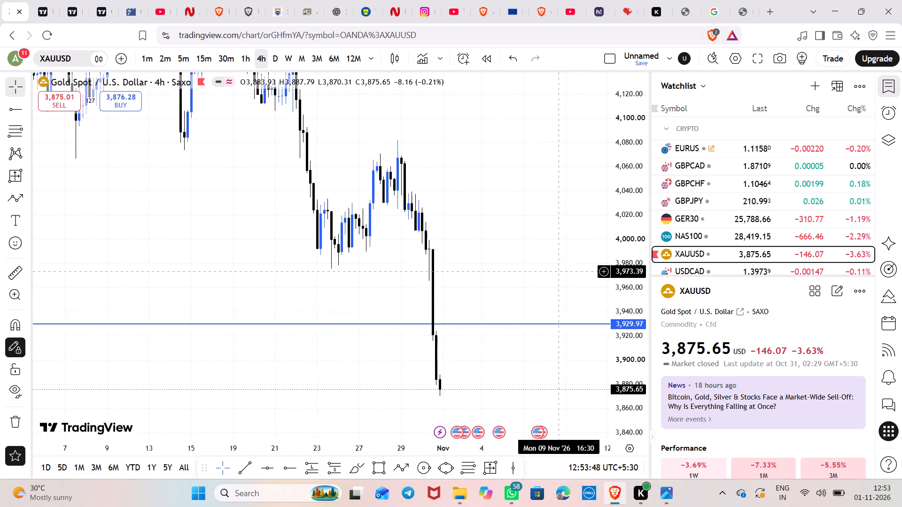
left_click_drag(558, 271, 552, 298)
scroll(541, 269, "up", 2)
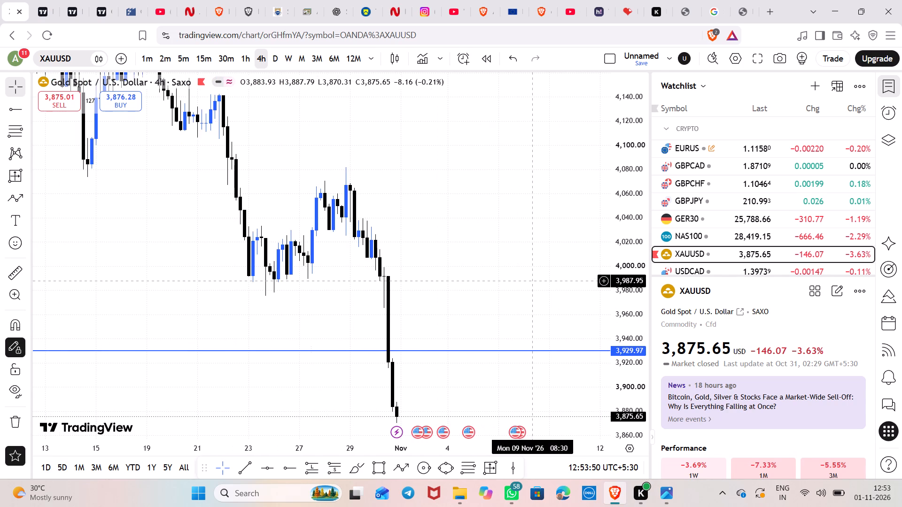
left_click(0, 109)
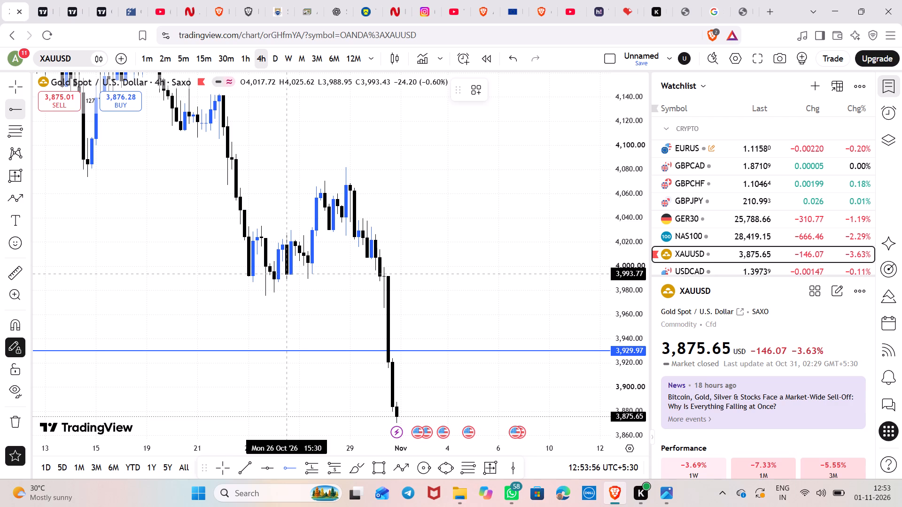
left_click(270, 279)
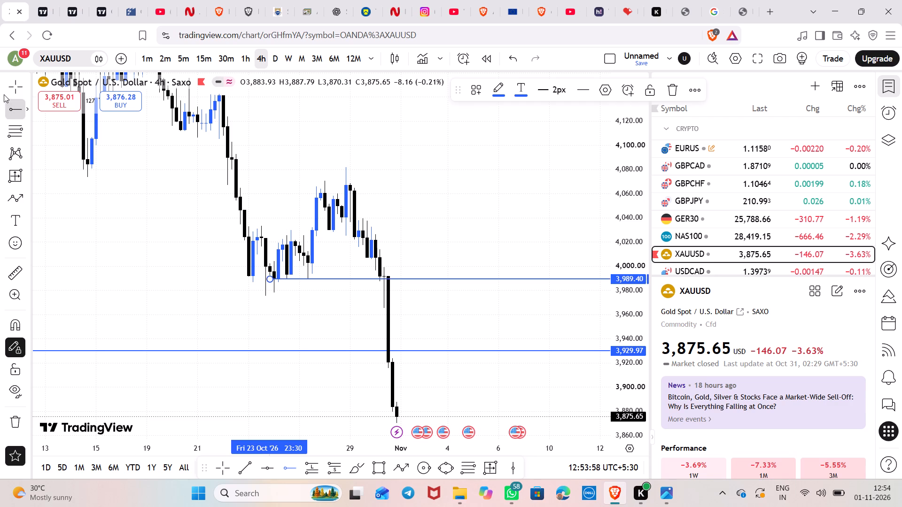
Examine XAUUSD's recent decline through the 3,989.40 and 3,929.97 levels on the 1-hour chart.
left_click(242, 55)
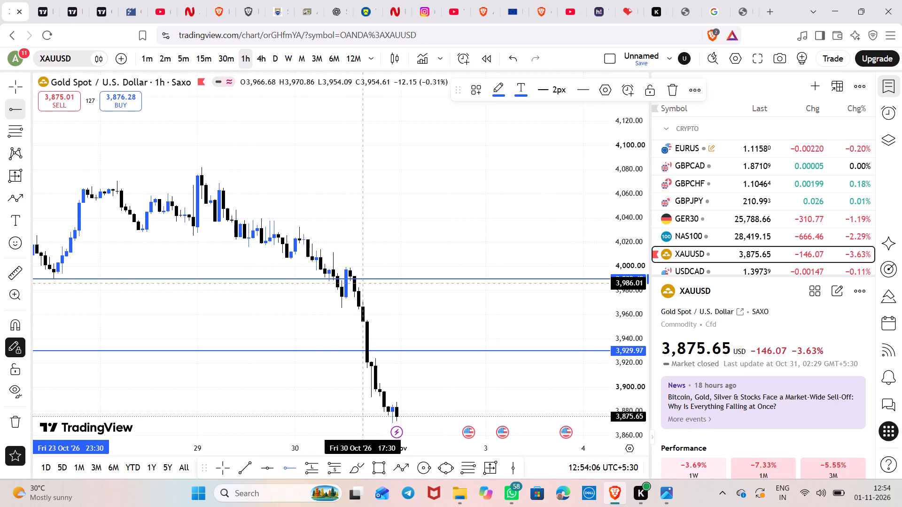
scroll(362, 283, "down", 3)
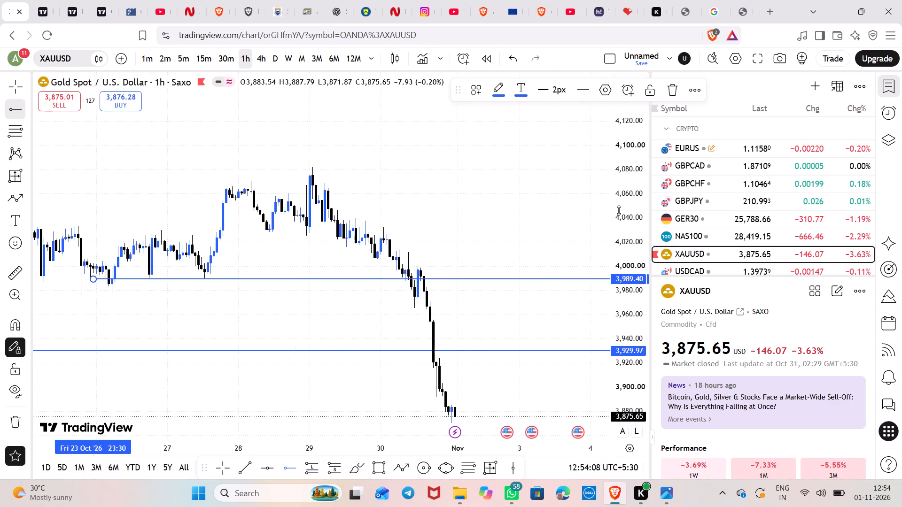
scroll(619, 246, "up", 11)
scroll(482, 200, "up", 2)
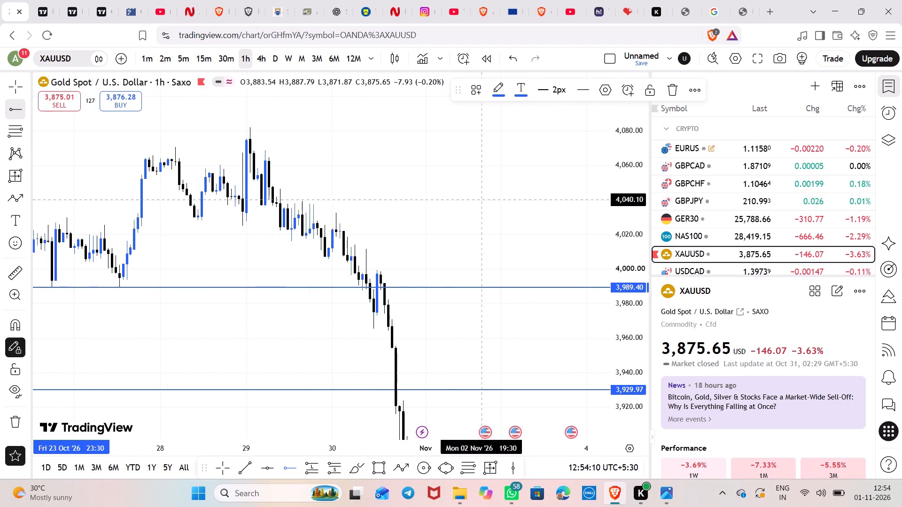
scroll(482, 200, "up", 2)
scroll(482, 200, "down", 1)
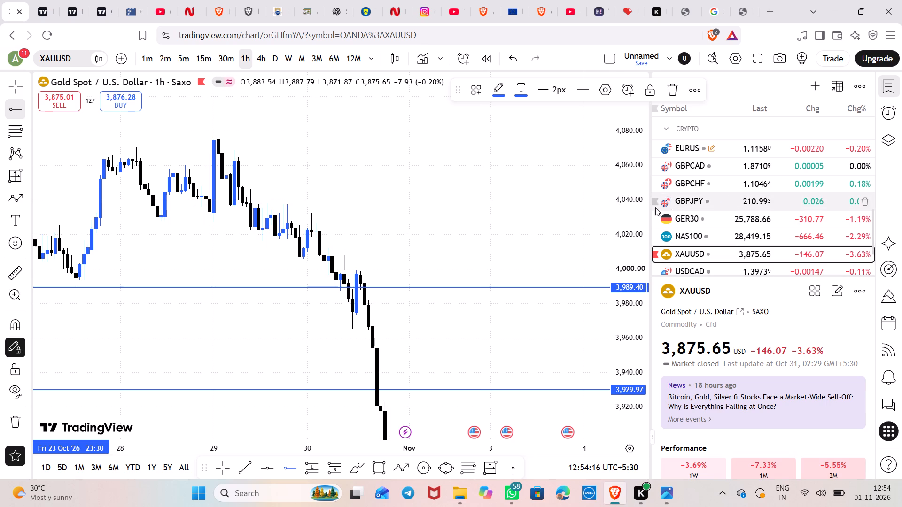
scroll(631, 238, "up", 4)
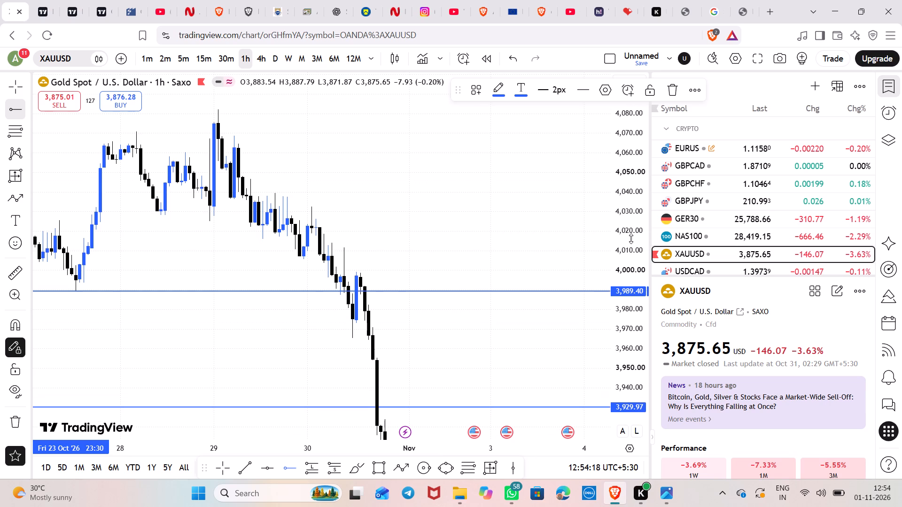
scroll(631, 238, "up", 1)
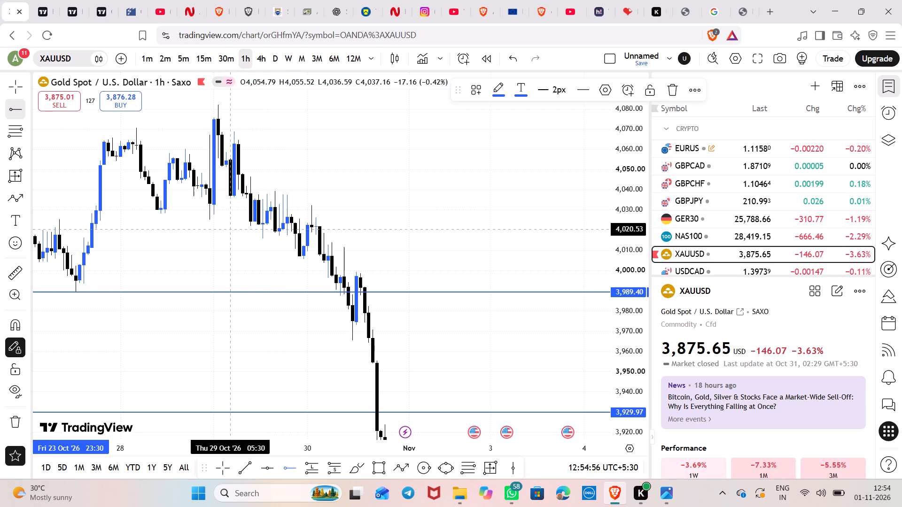
On the XAUUSD 1-hour chart, draw a horizontal ray at about 4,022.76 starting from the 29 October 2026 12:30 candle.
left_click(13, 88)
scroll(236, 230, "up", 4)
left_click_drag(210, 235, 229, 237)
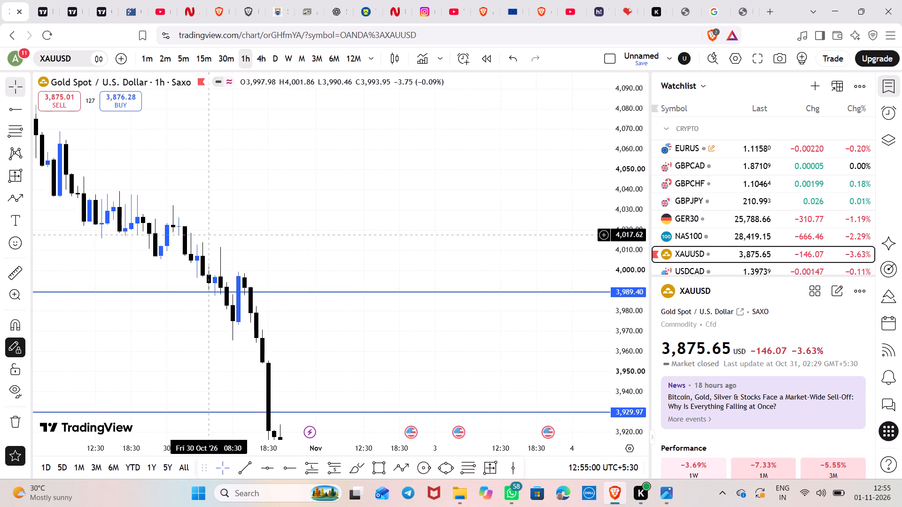
left_click_drag(229, 237, 536, 269)
scroll(500, 271, "up", 2)
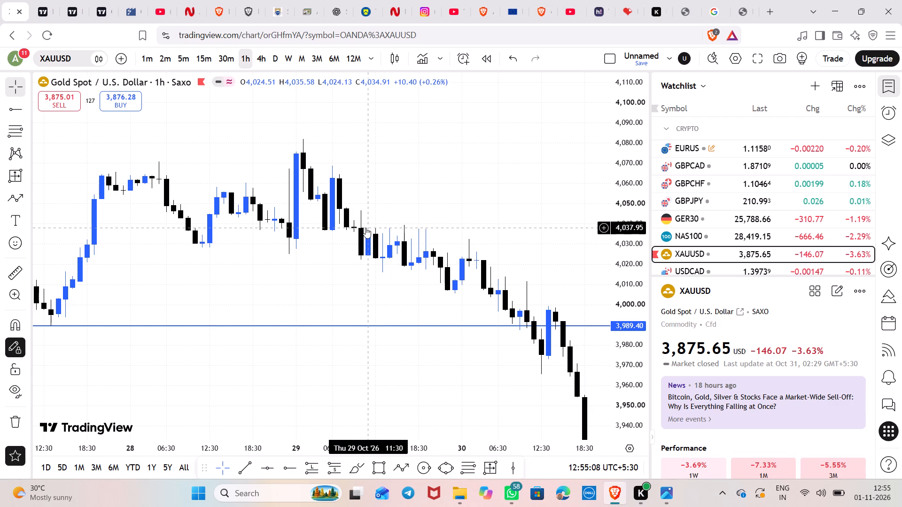
scroll(616, 234, "up", 19)
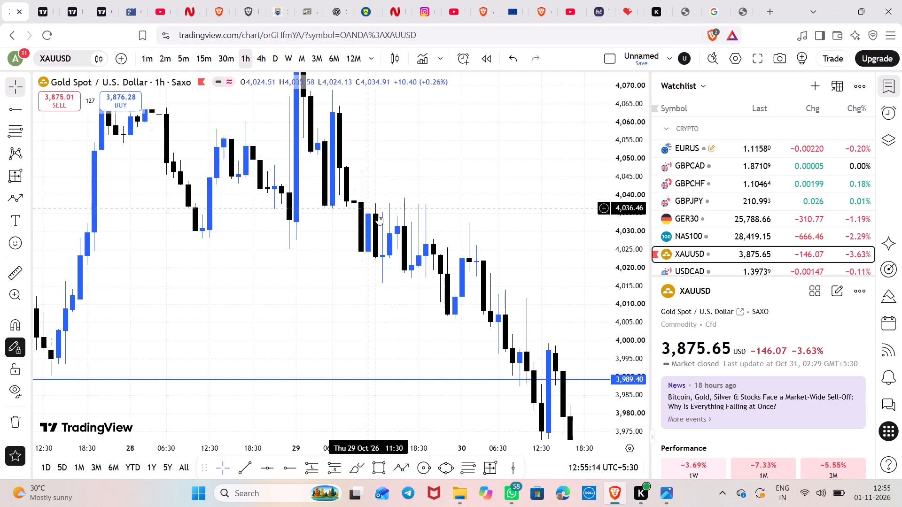
scroll(451, 222, "down", 2)
left_click_drag(418, 328, 390, 348)
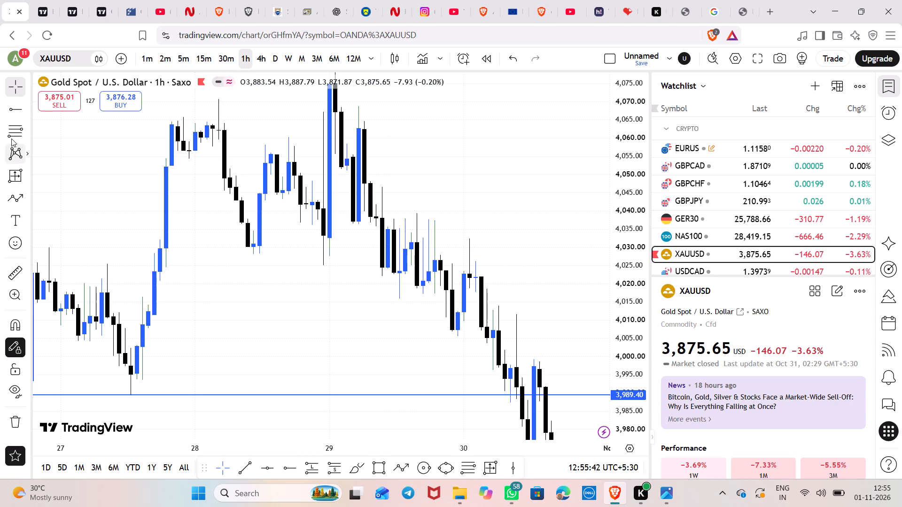
left_click(13, 113)
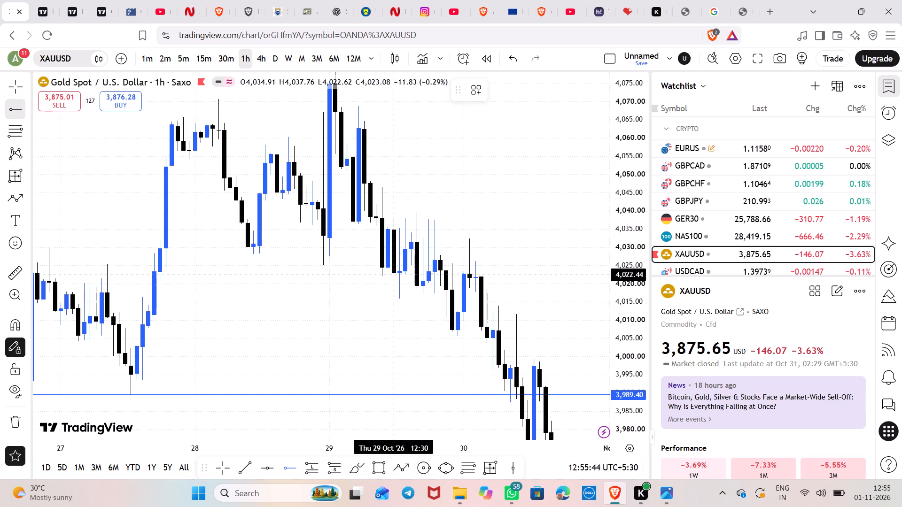
left_click(392, 274)
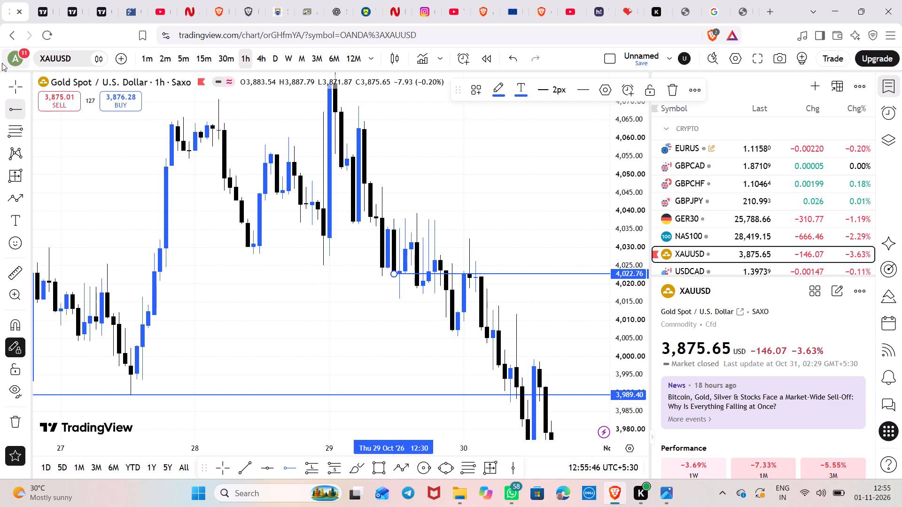
left_click(10, 82)
Examine XAUUSD price action around the 4,022.76, 3,989.40 and 3,929.97 levels on the 15-minute and 1-hour charts.
left_click(200, 56)
scroll(352, 352, "down", 6)
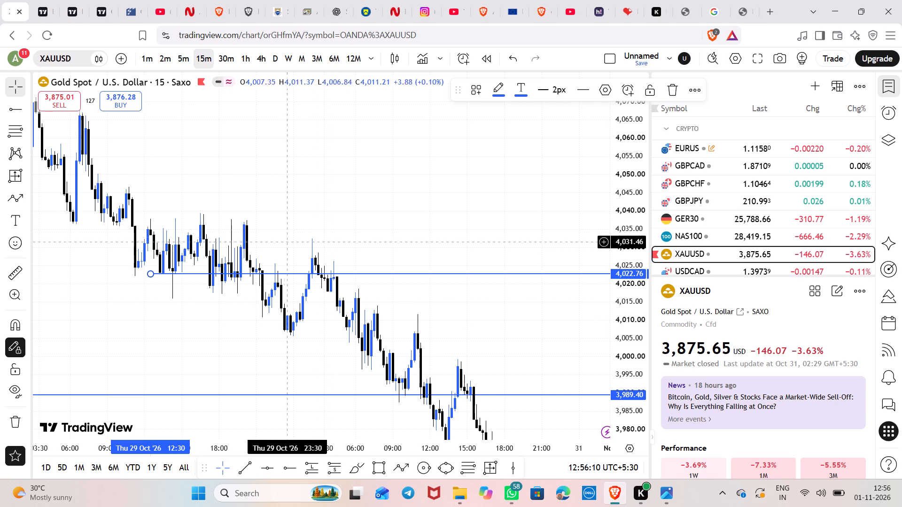
left_click(242, 48)
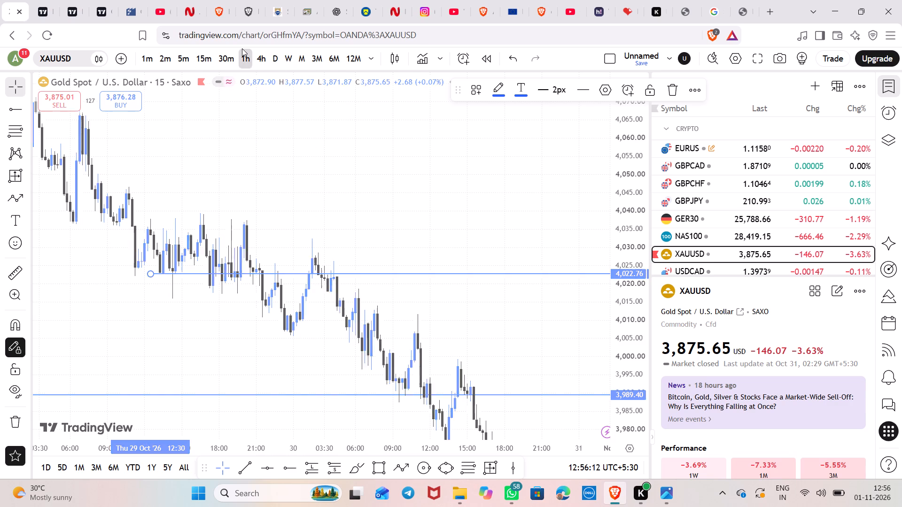
scroll(510, 346, "up", 5)
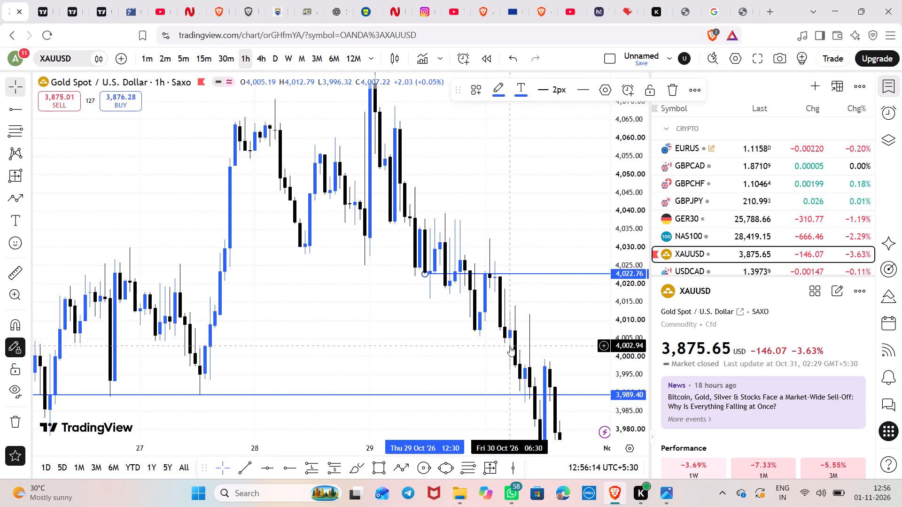
scroll(510, 346, "up", 5)
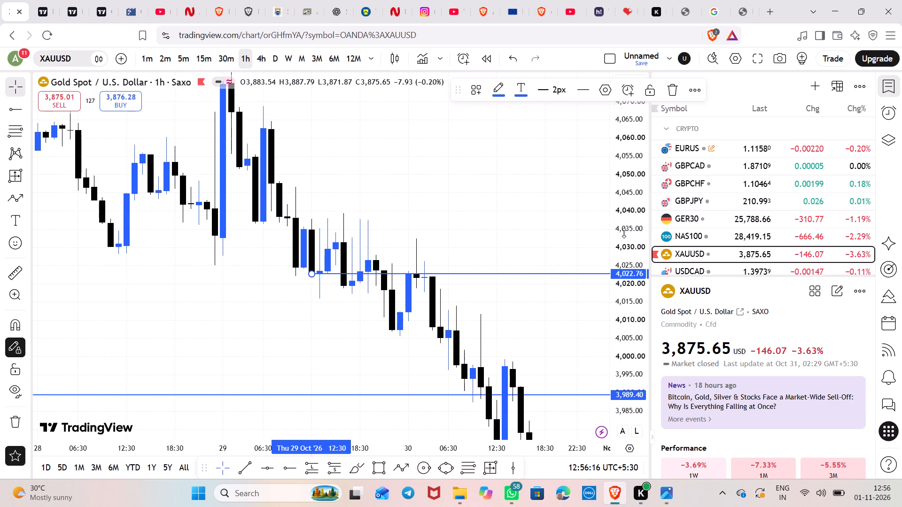
scroll(624, 233, "down", 5)
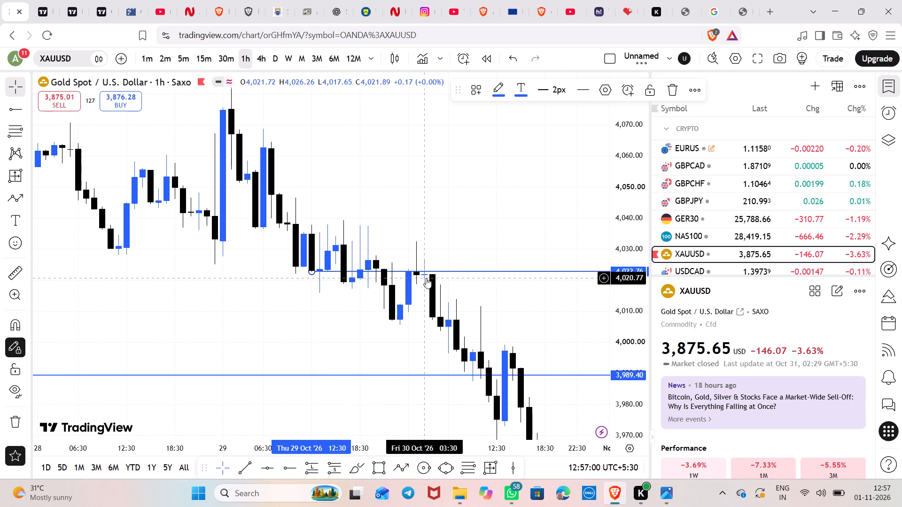
left_click_drag(440, 331, 366, 201)
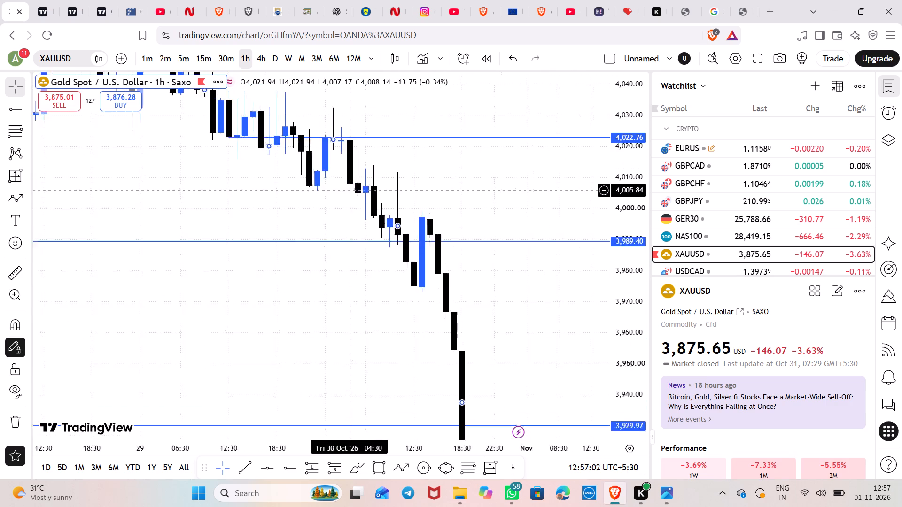
left_click_drag(366, 201, 410, 243)
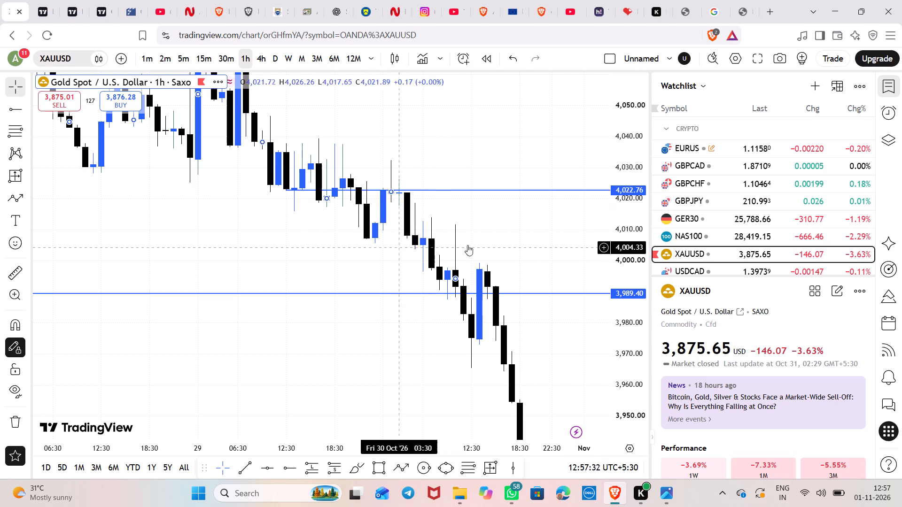
scroll(690, 254, "down", 1)
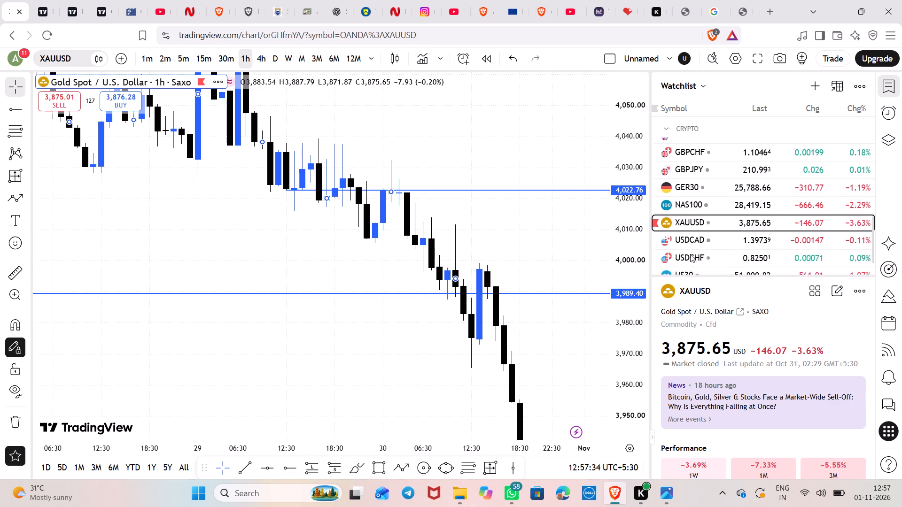
scroll(533, 355, "down", 2)
left_click_drag(496, 377, 443, 239)
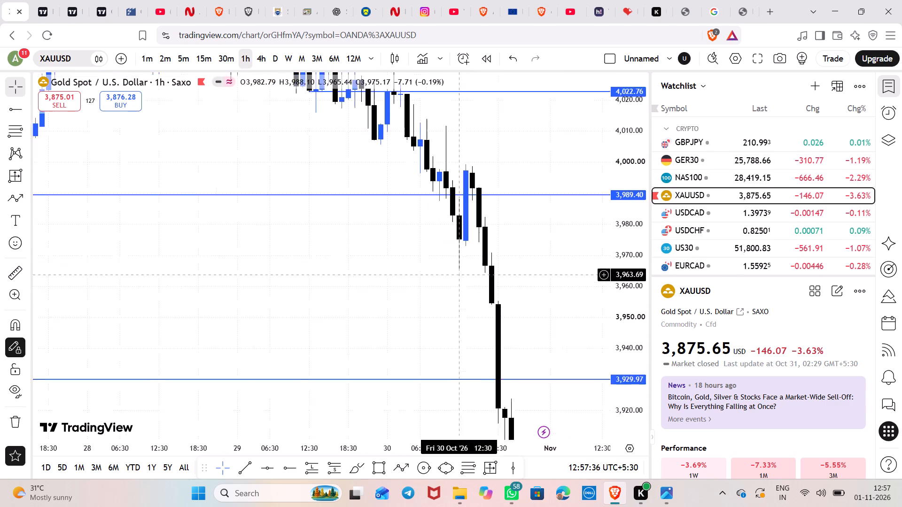
left_click_drag(443, 239, 421, 204)
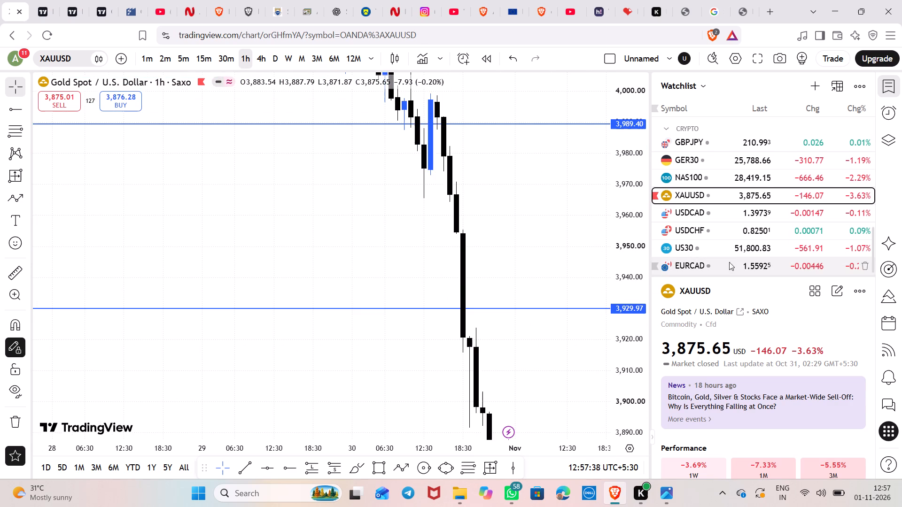